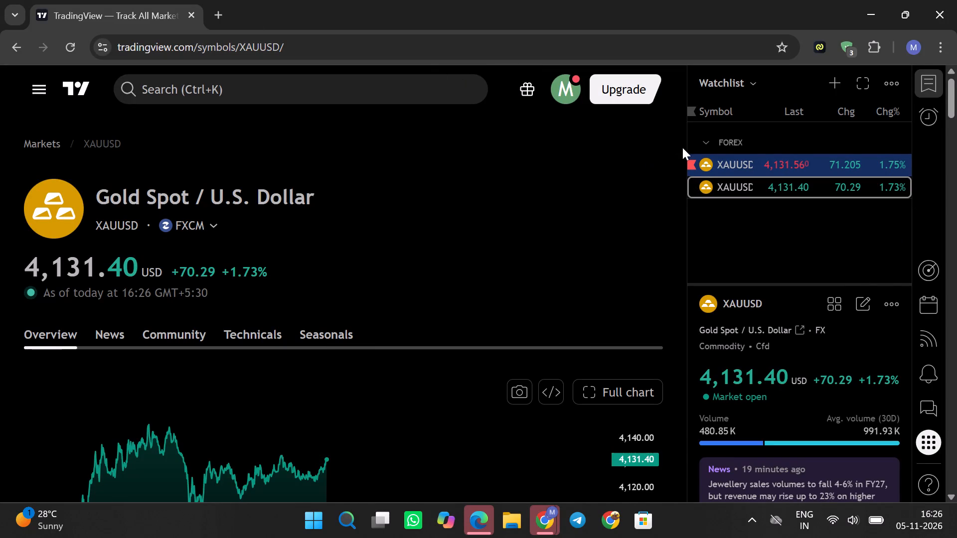
# Select the red-flagged OANDA XAUUSD entry in the watchlist's Forex section to show its details.
pyautogui.click(712, 160)
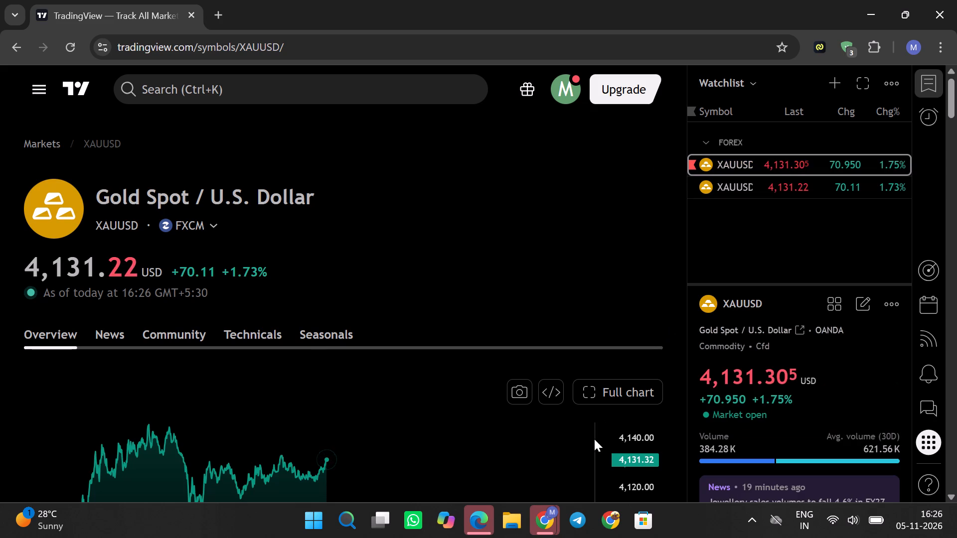
# Open the full chart for the gold spot symbol XAUUSD.
pyautogui.click(581, 390)
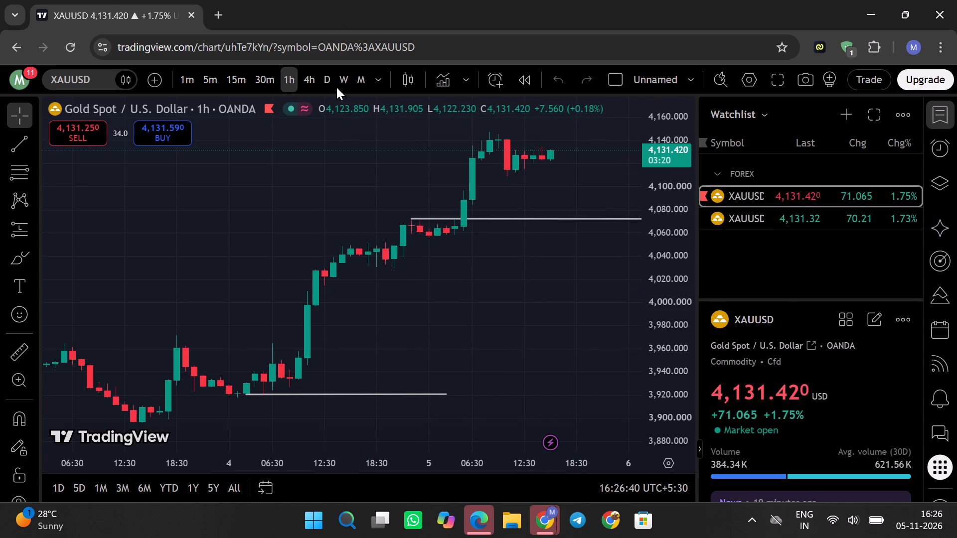
# Switch the XAUUSD chart to the monthly (1M) timeframe.
pyautogui.click(366, 78)
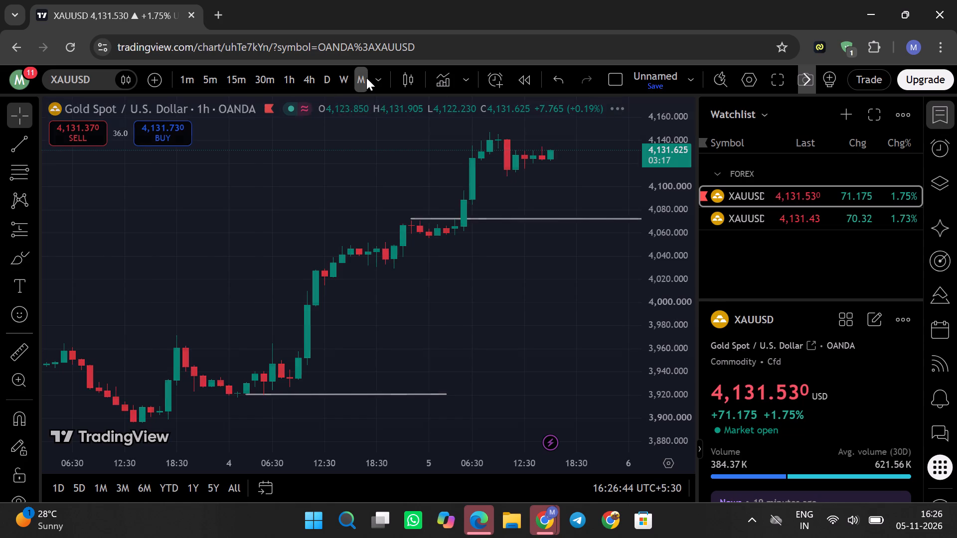
# Examine the recent monthly XAUUSD candles and the price range around the white lines drawn on the chart.
pyautogui.scroll(-4, 332, 157)
pyautogui.scroll(4, 331, 157)
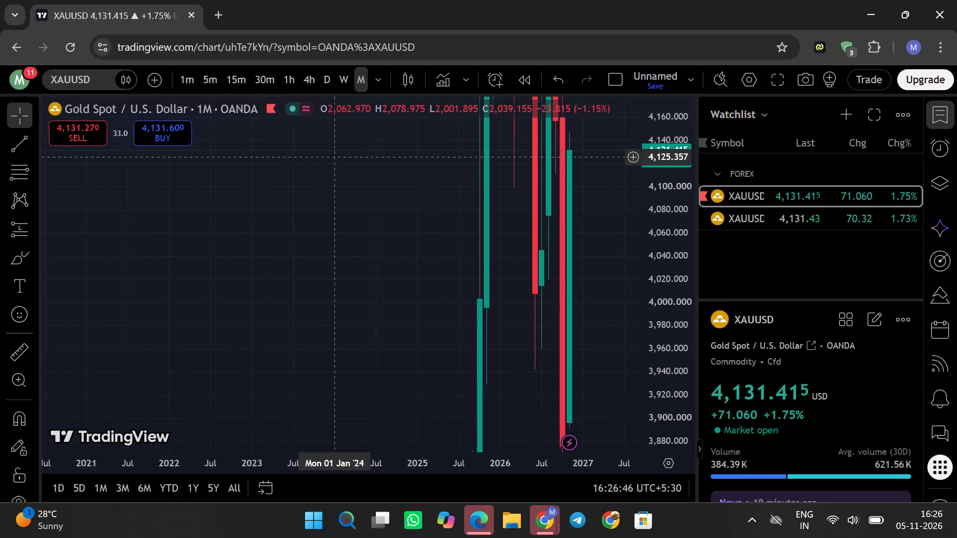
pyautogui.scroll(1, 331, 157)
pyautogui.scroll(-5, 631, 176)
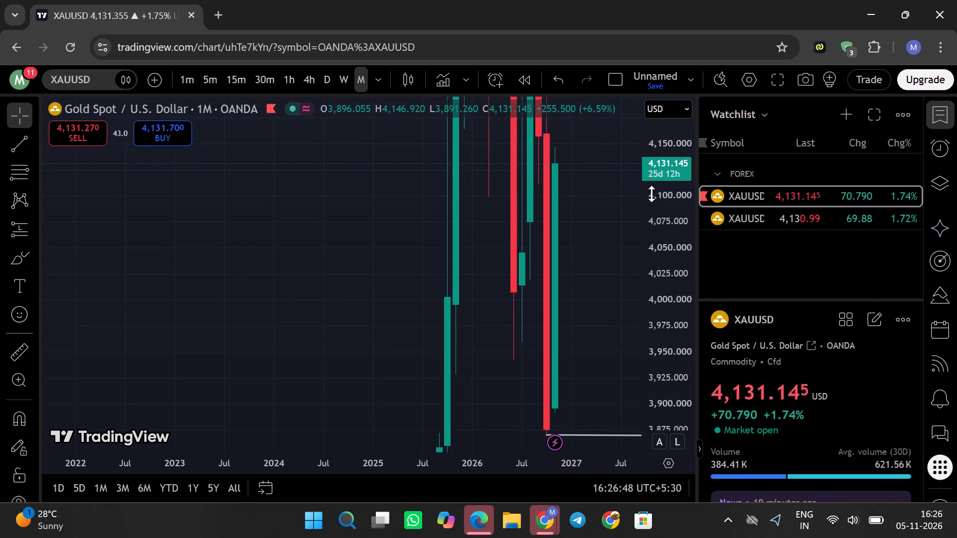
pyautogui.scroll(-1, 651, 194)
pyautogui.scroll(1, 651, 194)
pyautogui.scroll(-2, 651, 194)
pyautogui.scroll(1, 651, 193)
pyautogui.scroll(-4, 651, 193)
pyautogui.scroll(1, 651, 183)
pyautogui.scroll(-10, 651, 183)
pyautogui.scroll(1, 653, 169)
pyautogui.scroll(-2, 653, 169)
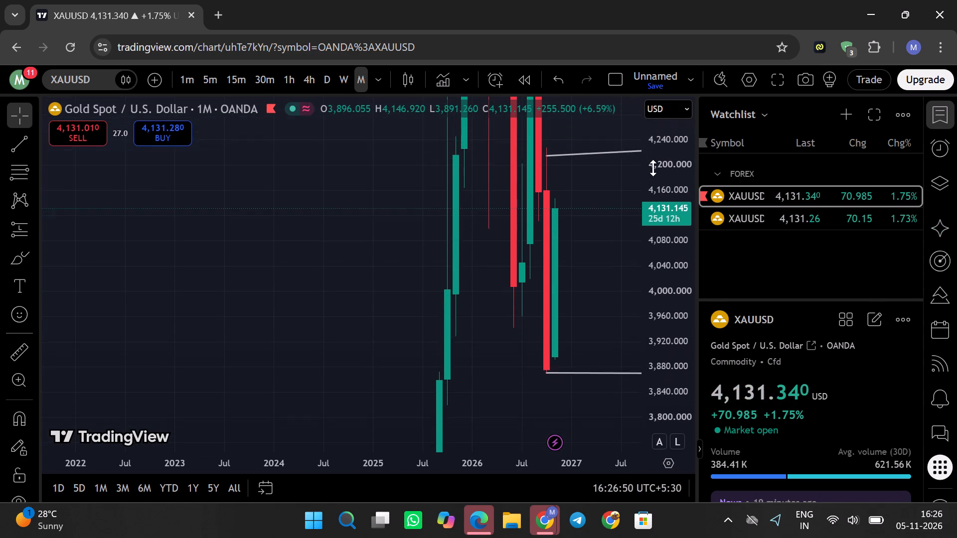
pyautogui.scroll(-8, 653, 168)
# Examine the October and November 2026 monthly candles up close against the drawn white price lines.
pyautogui.moveTo(562, 168); pyautogui.dragTo(300, 211)
pyautogui.scroll(5, 672, 232)
pyautogui.scroll(-1, 672, 229)
pyautogui.scroll(4, 672, 229)
pyautogui.scroll(11, 397, 299)
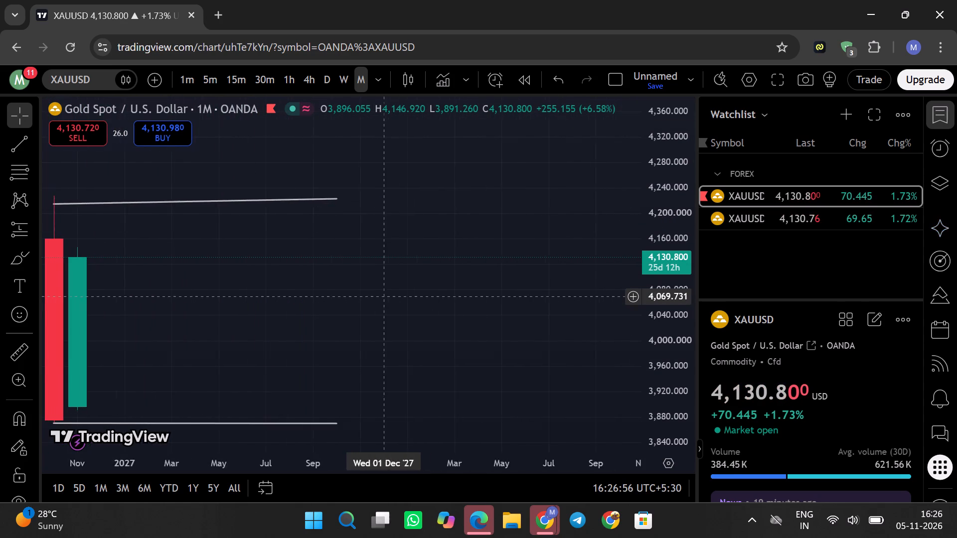
pyautogui.scroll(12, 379, 295)
pyautogui.scroll(-1, 376, 292)
pyautogui.scroll(11, 376, 292)
pyautogui.scroll(-1, 374, 284)
pyautogui.scroll(4, 374, 284)
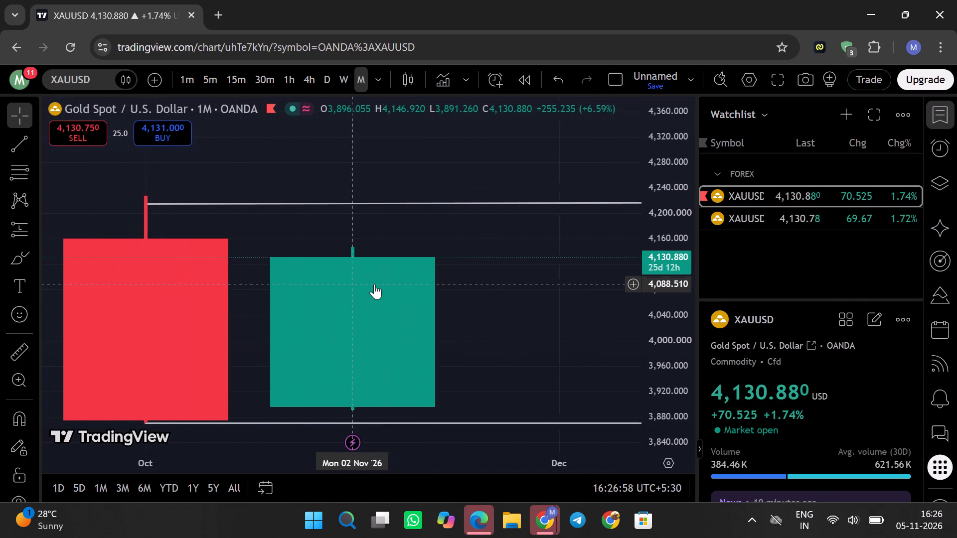
pyautogui.scroll(1, 374, 284)
pyautogui.scroll(-1, 374, 284)
pyautogui.scroll(4, 654, 239)
pyautogui.scroll(-1, 654, 234)
pyautogui.scroll(6, 654, 234)
pyautogui.scroll(-1, 656, 229)
pyautogui.scroll(3, 656, 229)
pyautogui.scroll(-1, 656, 229)
pyautogui.scroll(9, 656, 229)
pyautogui.scroll(-1, 659, 221)
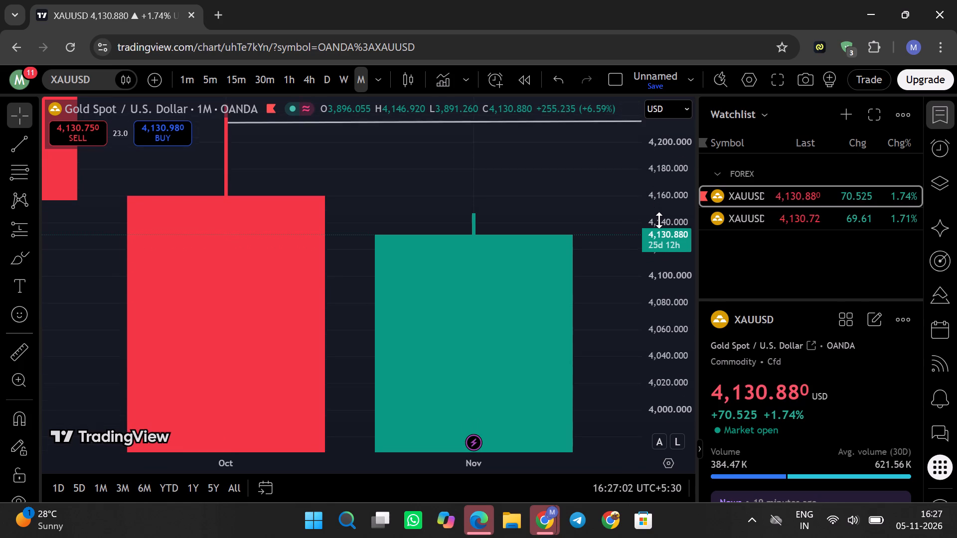
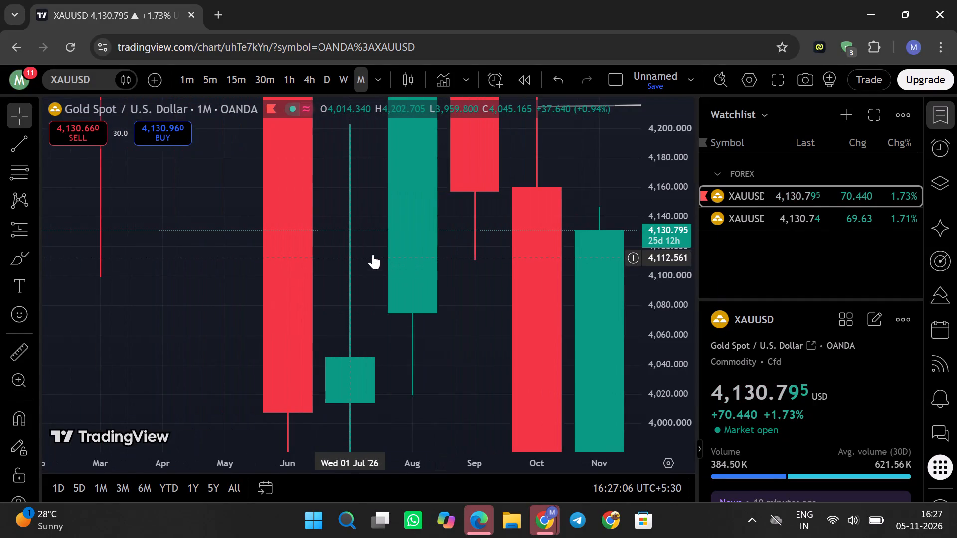
# Move the white trend line up so its start sits near the top of the October 2026 candle's upper wick, at about 4,225.
pyautogui.scroll(-1, 373, 254)
pyautogui.moveTo(372, 254); pyautogui.dragTo(0, 280)
pyautogui.click(0, 280)
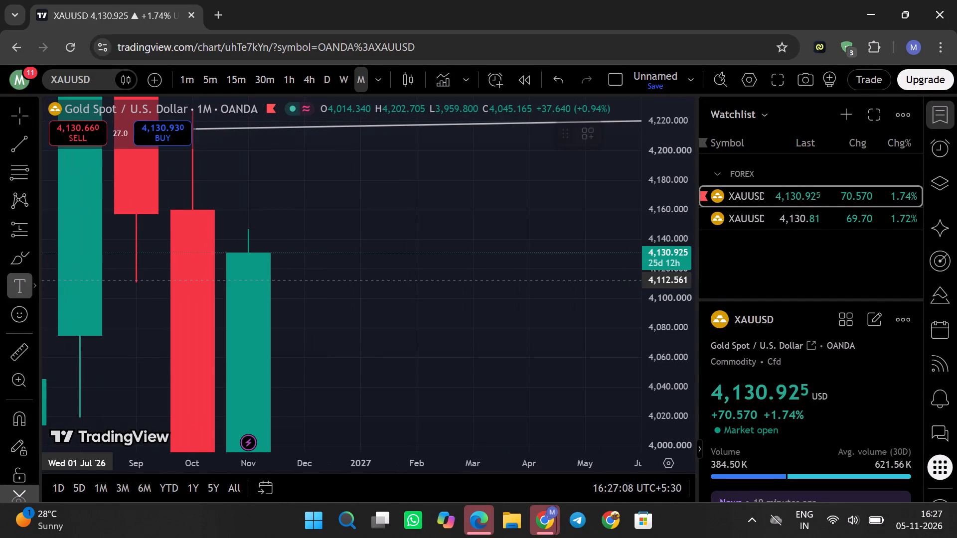
pyautogui.moveTo(309, 237); pyautogui.dragTo(462, 347)
pyautogui.moveTo(356, 198); pyautogui.dragTo(357, 183)
pyautogui.click(360, 194)
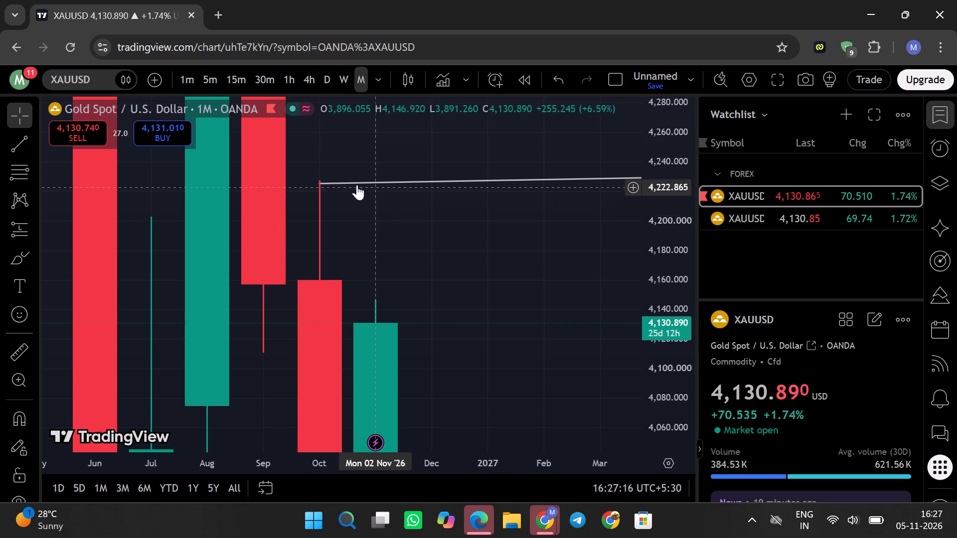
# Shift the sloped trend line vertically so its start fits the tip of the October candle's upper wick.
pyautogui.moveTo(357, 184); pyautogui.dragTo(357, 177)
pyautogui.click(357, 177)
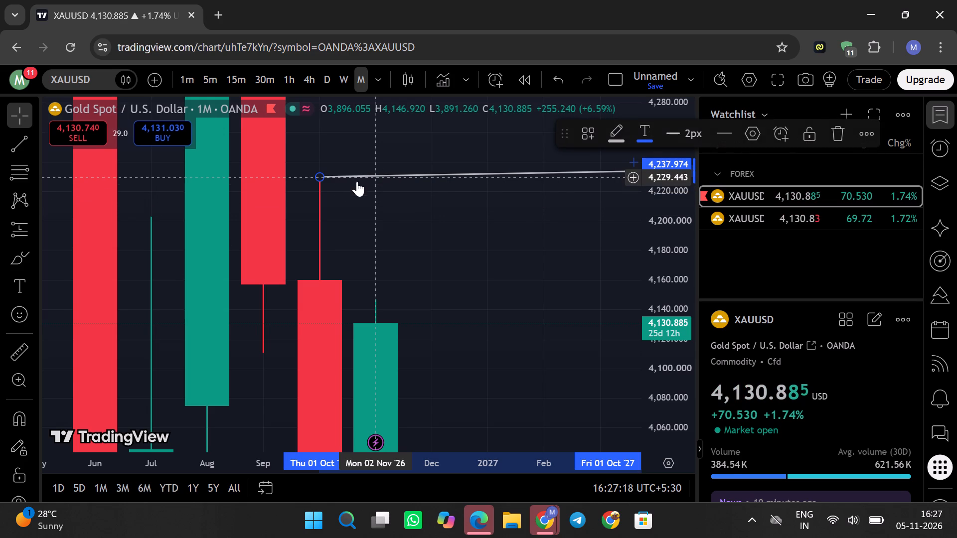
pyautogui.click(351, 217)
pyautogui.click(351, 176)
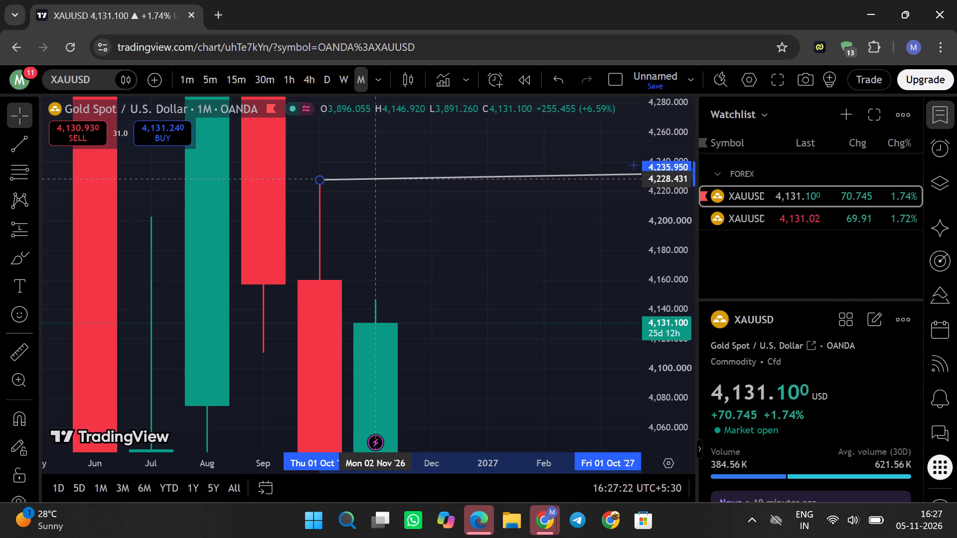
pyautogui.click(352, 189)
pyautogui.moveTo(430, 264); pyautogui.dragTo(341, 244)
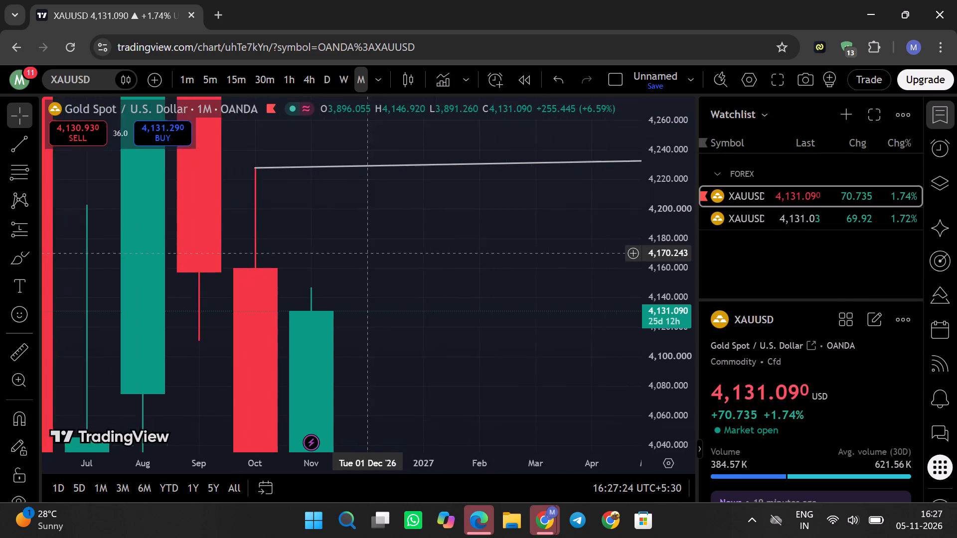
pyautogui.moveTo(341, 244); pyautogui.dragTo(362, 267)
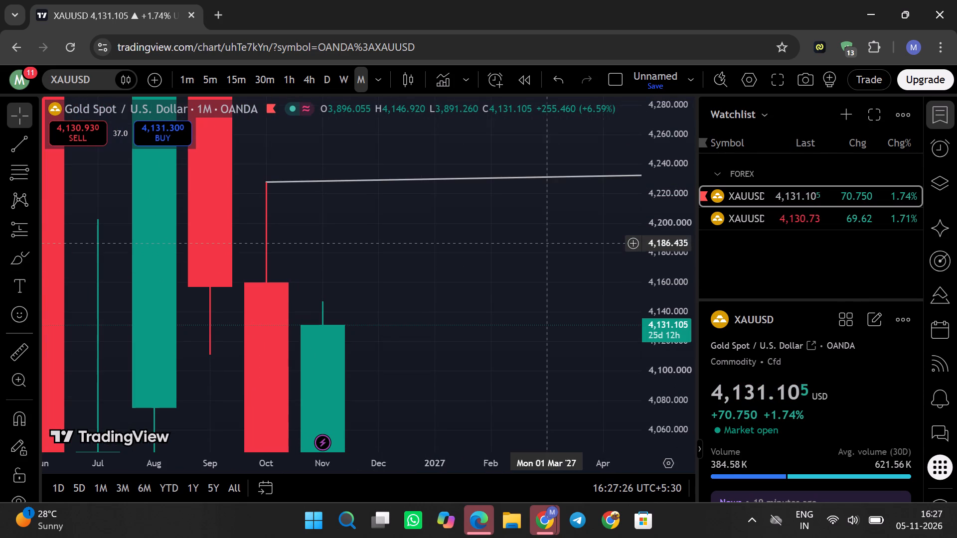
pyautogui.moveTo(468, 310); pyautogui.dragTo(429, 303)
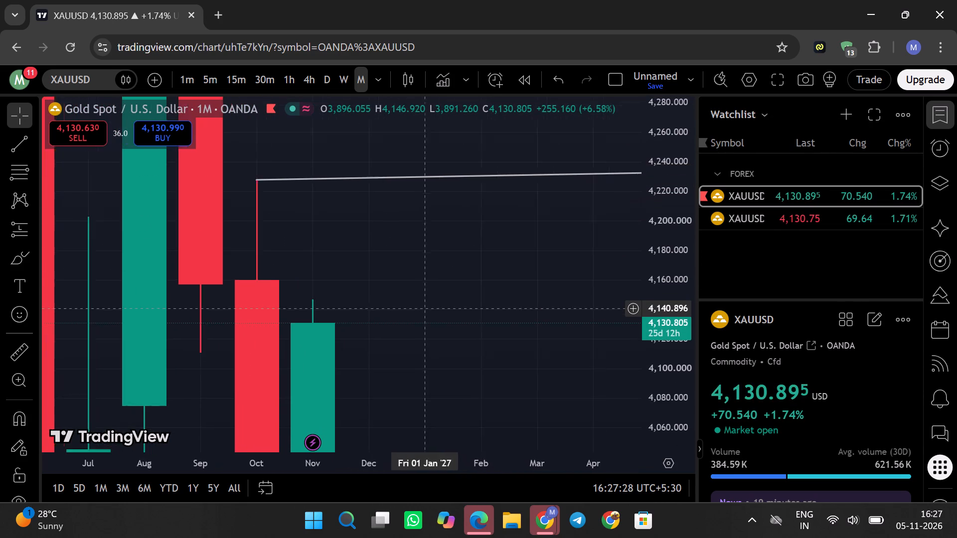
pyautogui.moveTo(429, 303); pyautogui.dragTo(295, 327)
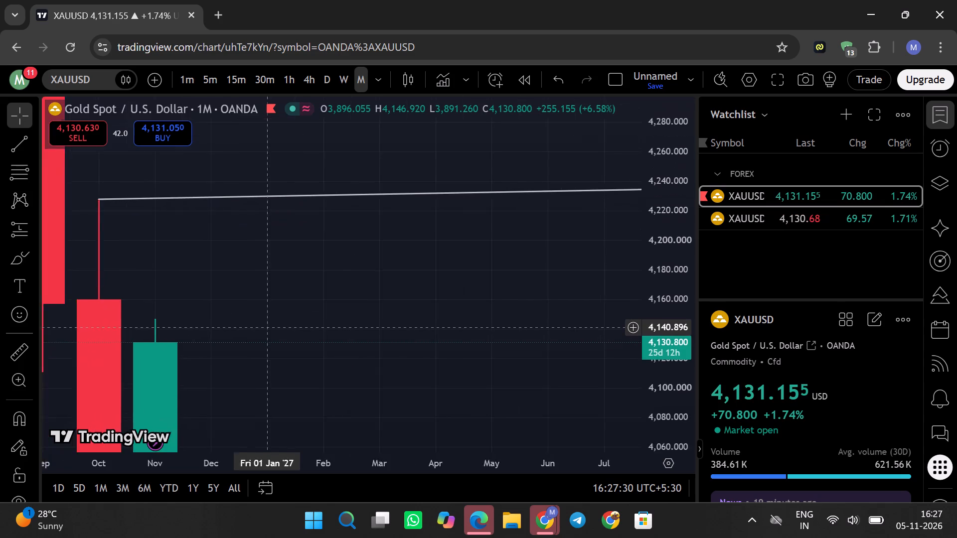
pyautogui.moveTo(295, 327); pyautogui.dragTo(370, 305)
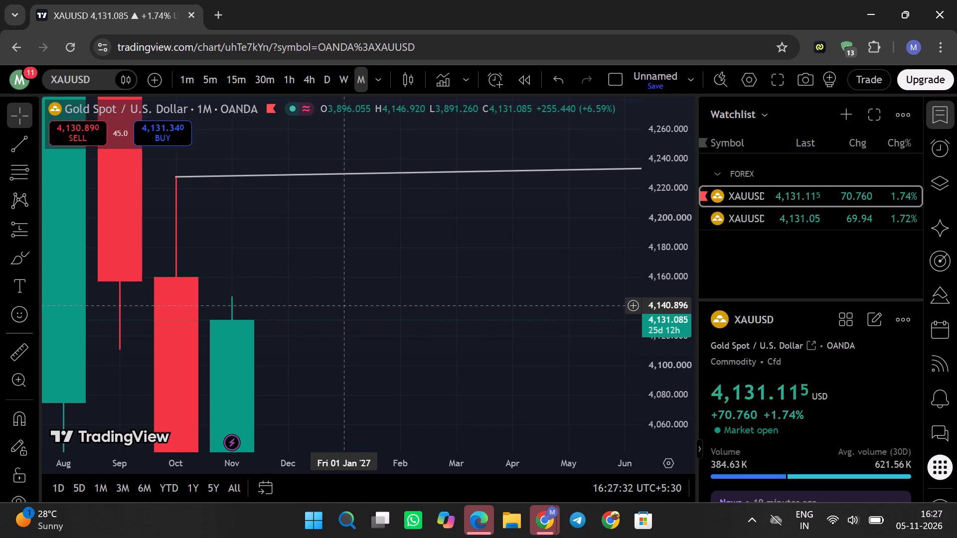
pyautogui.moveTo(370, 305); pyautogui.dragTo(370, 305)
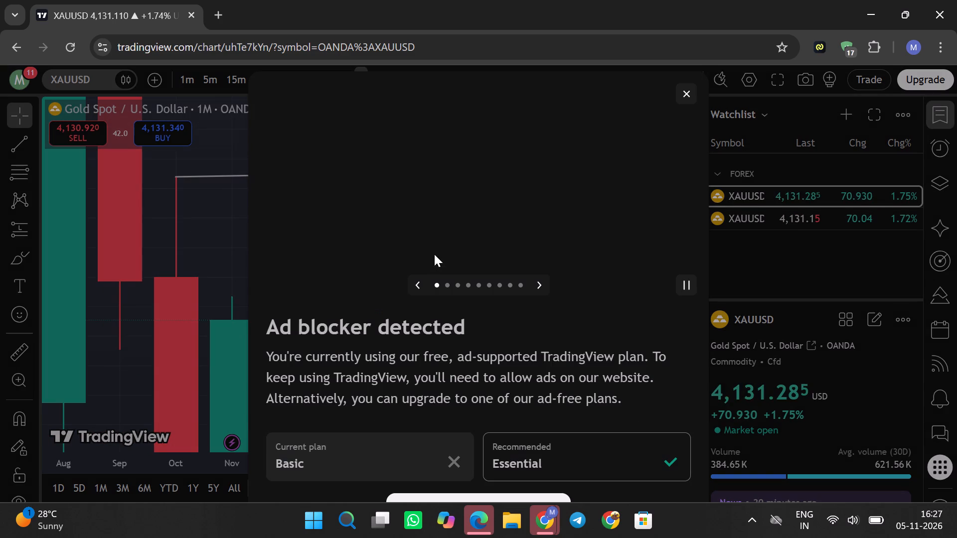
# Dismiss the ad blocker notice.
pyautogui.click(689, 95)
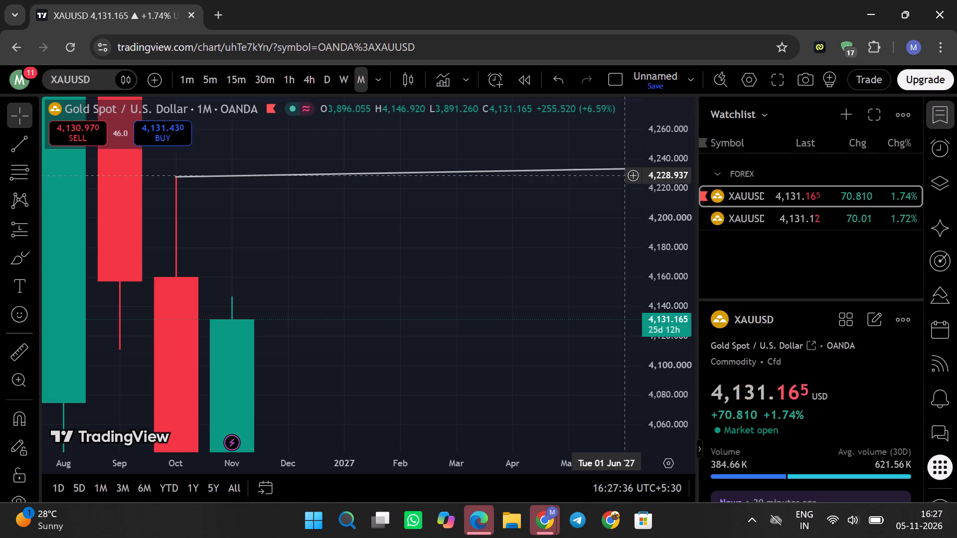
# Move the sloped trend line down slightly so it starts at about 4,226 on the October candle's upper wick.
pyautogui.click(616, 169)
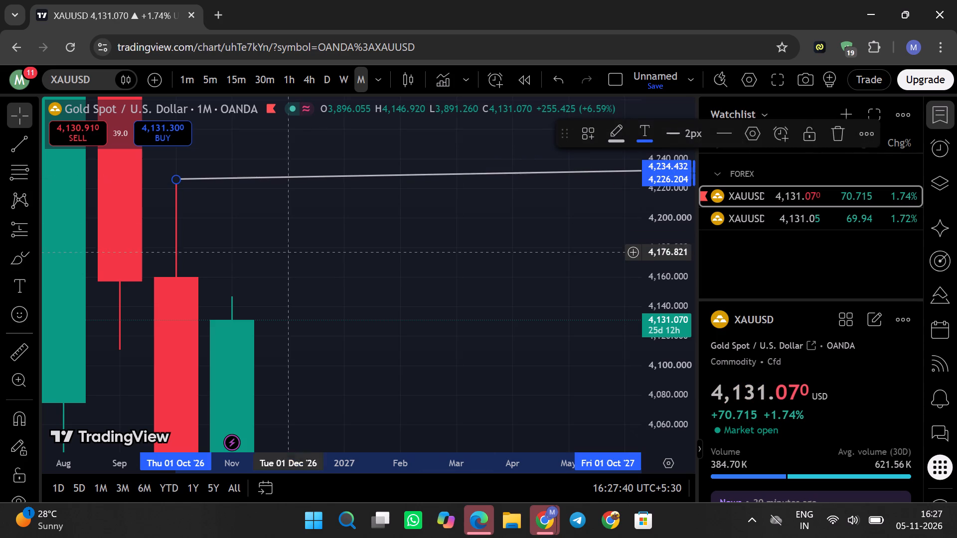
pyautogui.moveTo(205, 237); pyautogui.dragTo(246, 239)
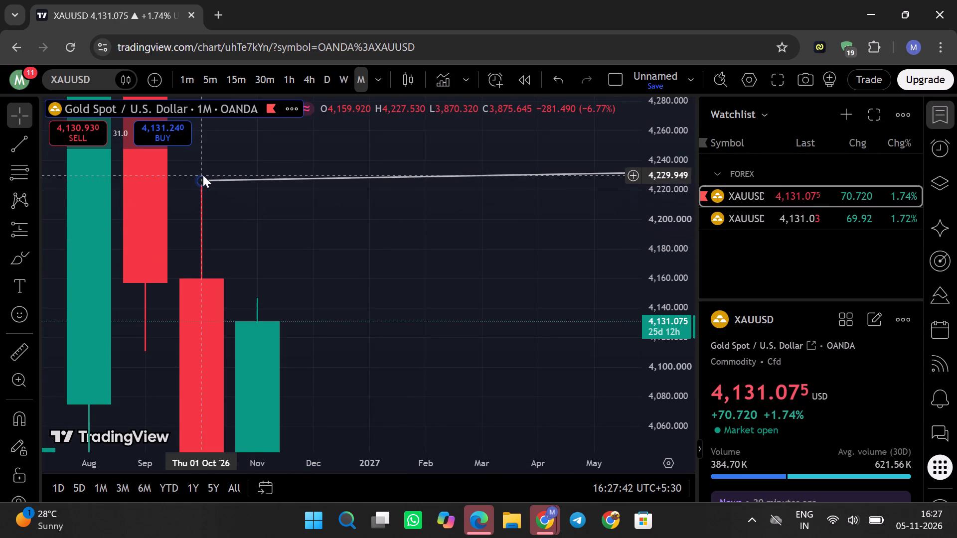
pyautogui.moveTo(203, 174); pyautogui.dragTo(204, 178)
# Delete the sloped trend line at the October candle's high.
pyautogui.click(214, 179)
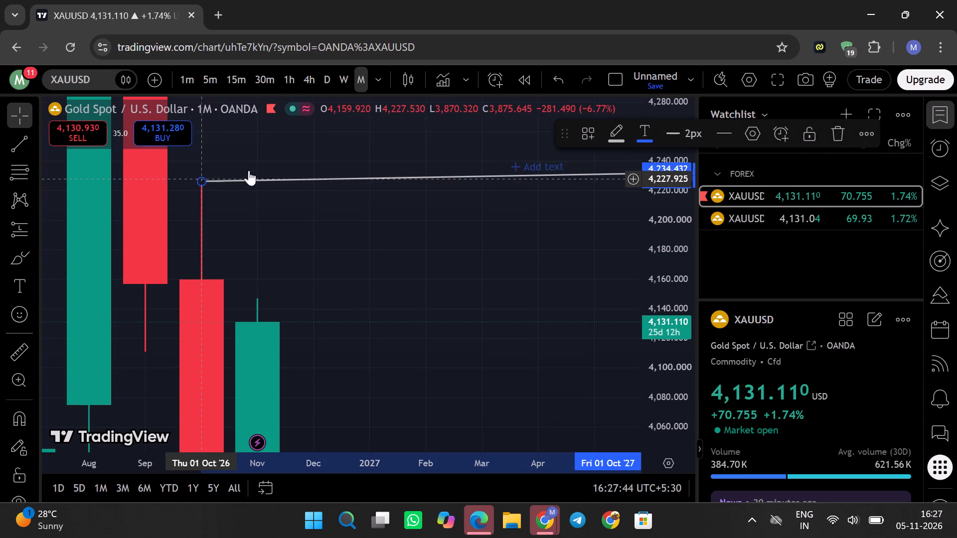
pyautogui.moveTo(831, 128); pyautogui.dragTo(839, 131)
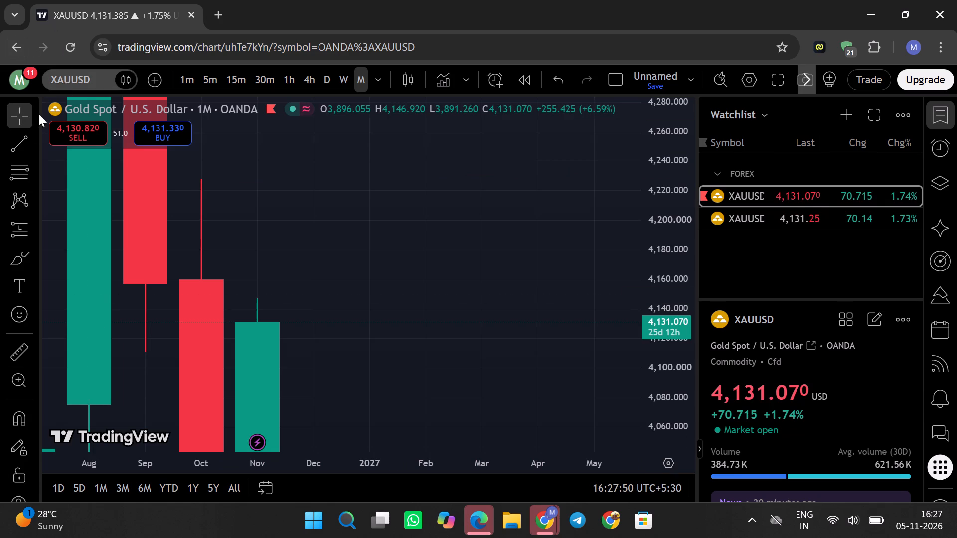
# Draw a horizontal trend line at about 4,227.4 from the October 2026 candle's high to February 2027.
pyautogui.click(17, 139)
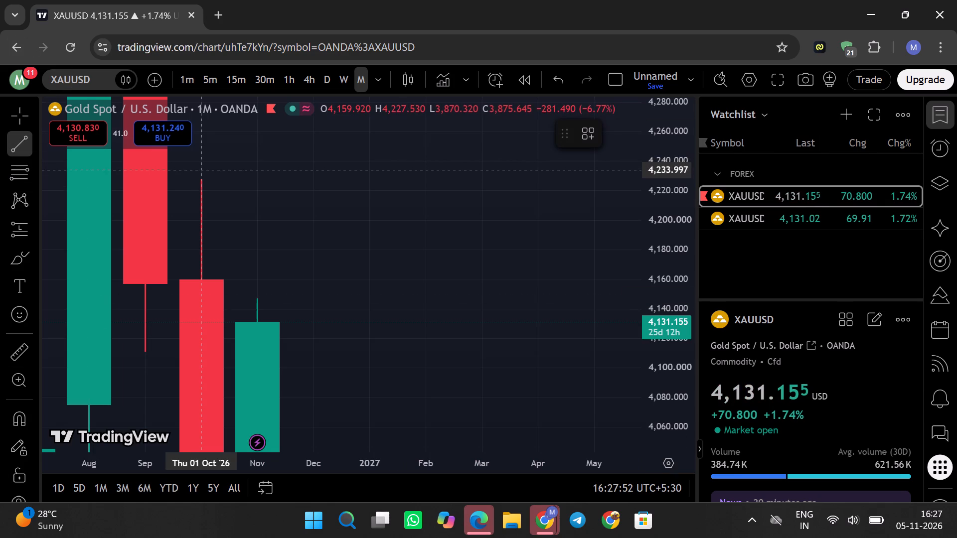
pyautogui.moveTo(202, 180); pyautogui.dragTo(361, 181)
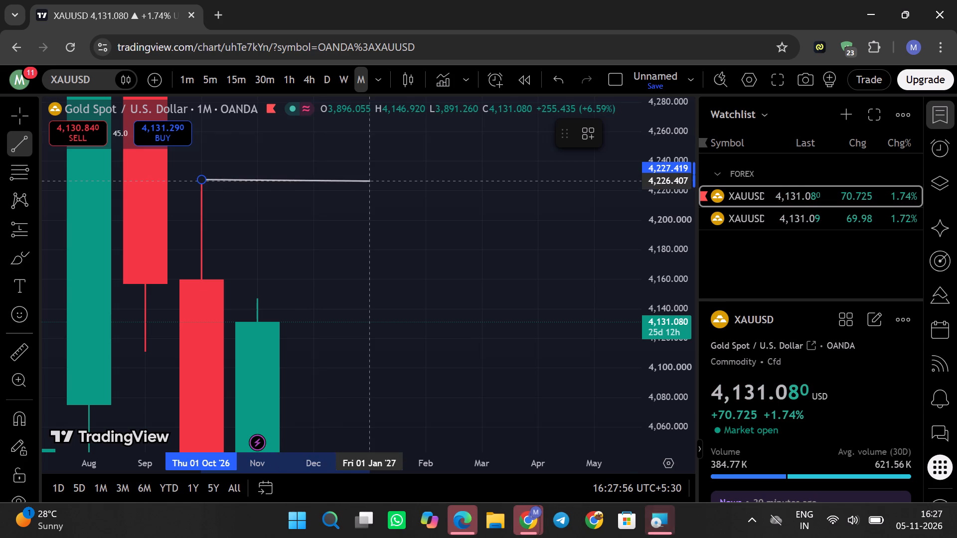
pyautogui.moveTo(361, 181); pyautogui.dragTo(432, 180)
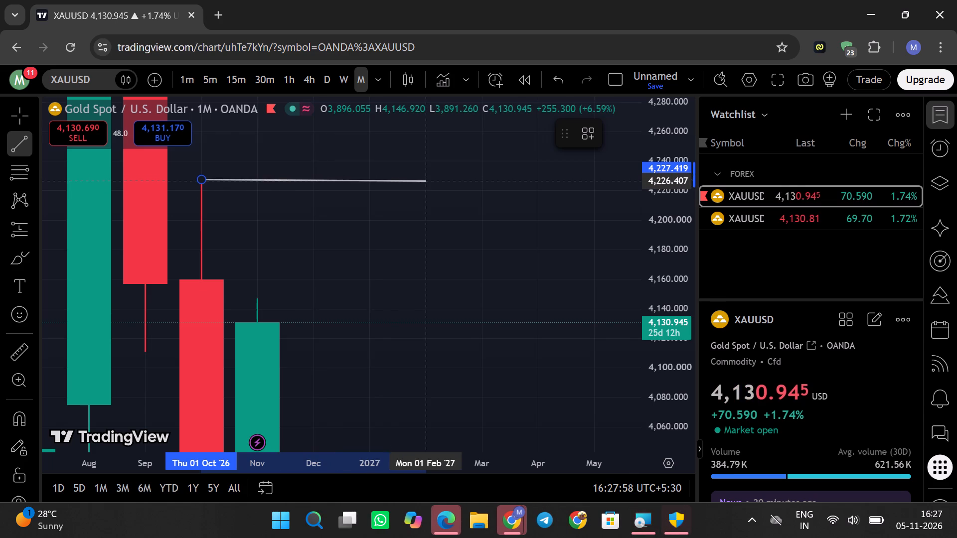
pyautogui.moveTo(432, 180); pyautogui.dragTo(434, 179)
pyautogui.click(434, 179)
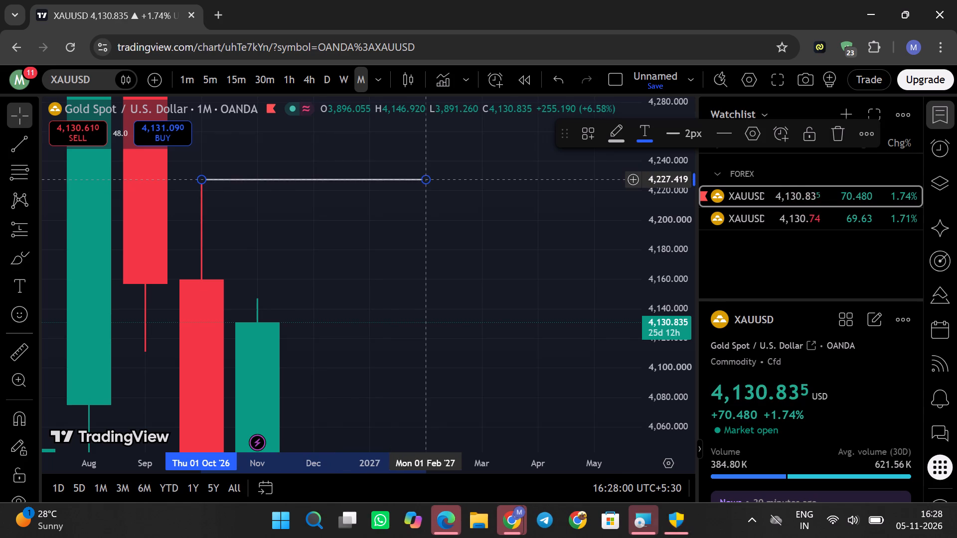
# Examine the monthly candles together with the lines marking the October candle's high and low.
pyautogui.moveTo(313, 271); pyautogui.dragTo(313, 238)
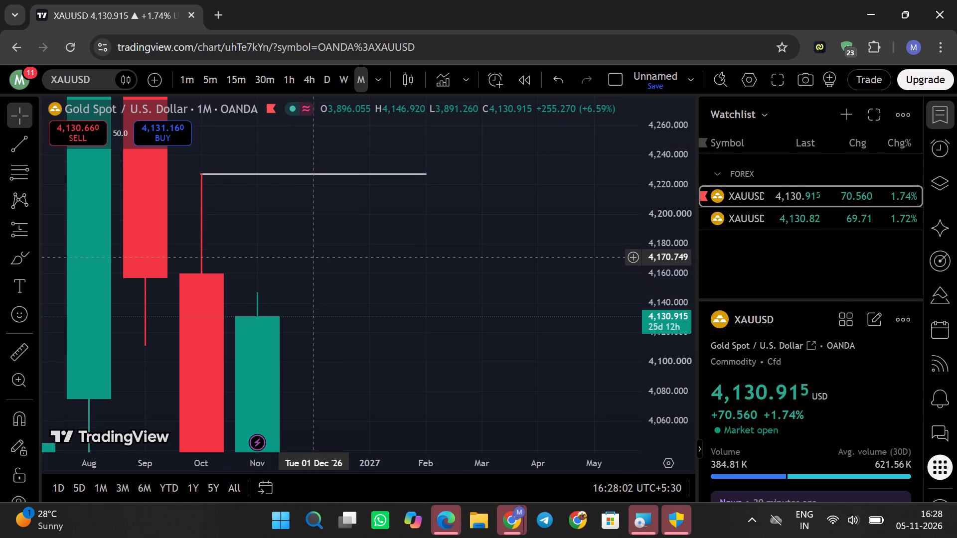
pyautogui.moveTo(313, 238); pyautogui.dragTo(321, 116)
pyautogui.moveTo(371, 307); pyautogui.dragTo(374, 202)
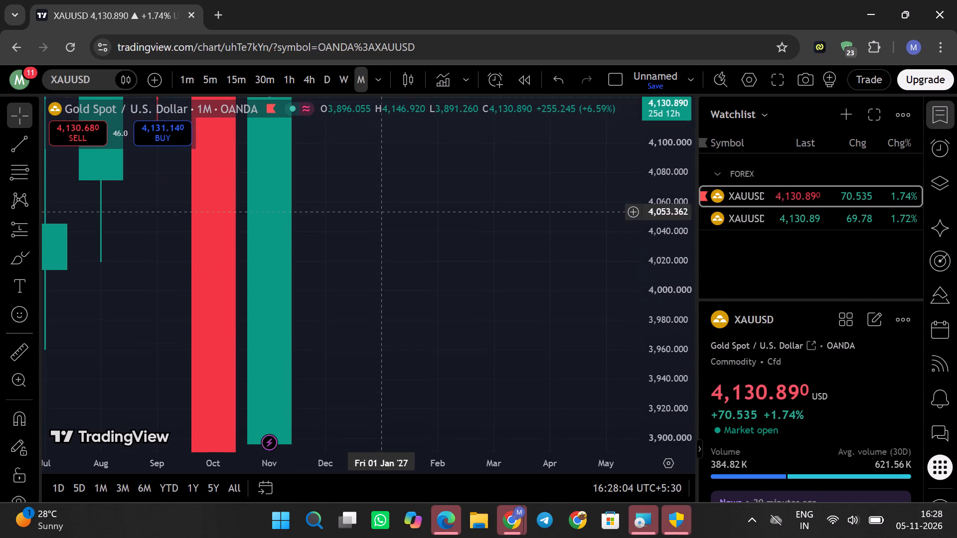
pyautogui.moveTo(374, 202); pyautogui.dragTo(403, 88)
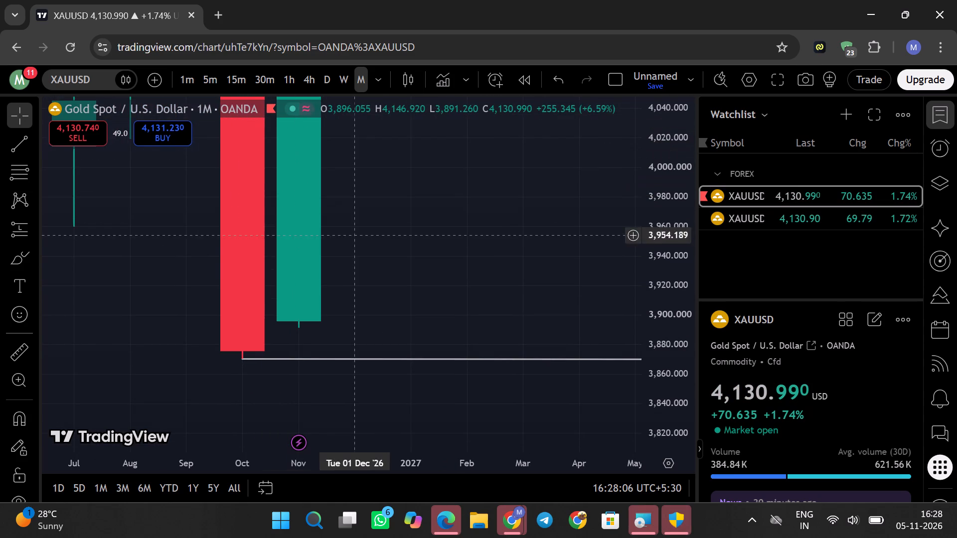
pyautogui.scroll(-5, 359, 205)
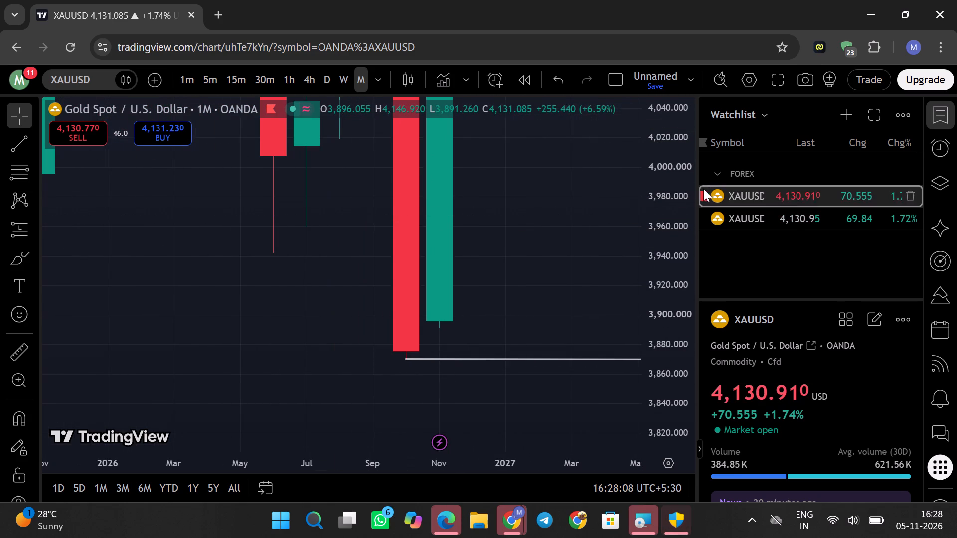
pyautogui.scroll(-4, 677, 204)
pyautogui.scroll(1, 675, 198)
pyautogui.scroll(-3, 675, 198)
pyautogui.scroll(1, 675, 197)
pyautogui.scroll(-1, 675, 197)
pyautogui.scroll(1, 675, 197)
pyautogui.scroll(-4, 675, 197)
pyautogui.scroll(1, 676, 193)
pyautogui.scroll(-4, 676, 193)
pyautogui.scroll(1, 676, 190)
pyautogui.scroll(-1, 676, 190)
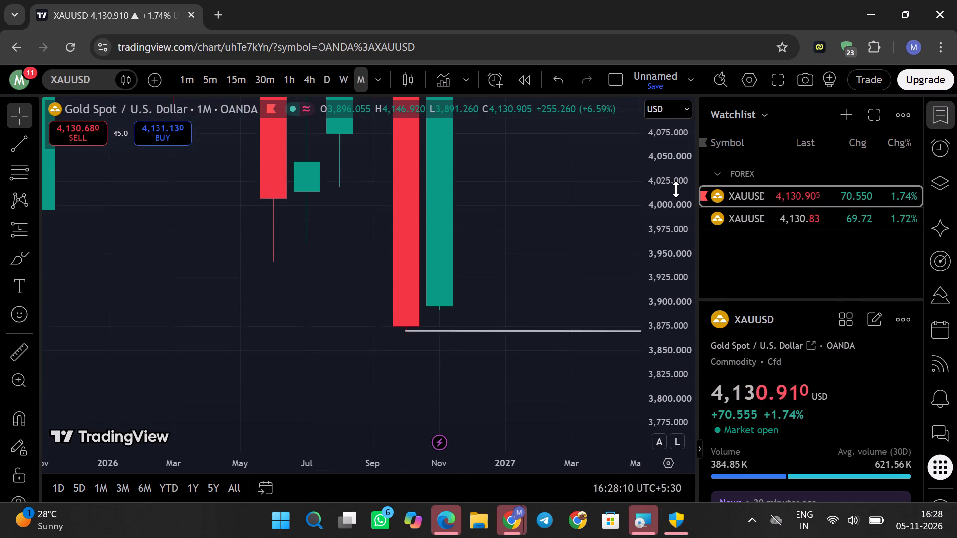
pyautogui.scroll(-2, 676, 189)
pyautogui.scroll(1, 676, 187)
pyautogui.scroll(-11, 676, 187)
pyautogui.scroll(1, 676, 185)
pyautogui.scroll(-4, 676, 185)
pyautogui.scroll(2, 676, 185)
pyautogui.scroll(-4, 676, 185)
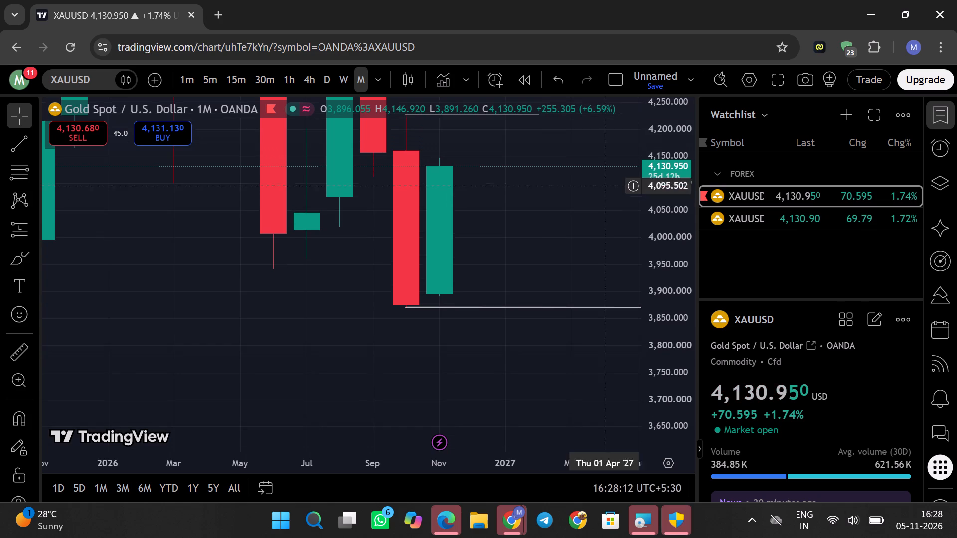
pyautogui.moveTo(512, 197); pyautogui.dragTo(446, 354)
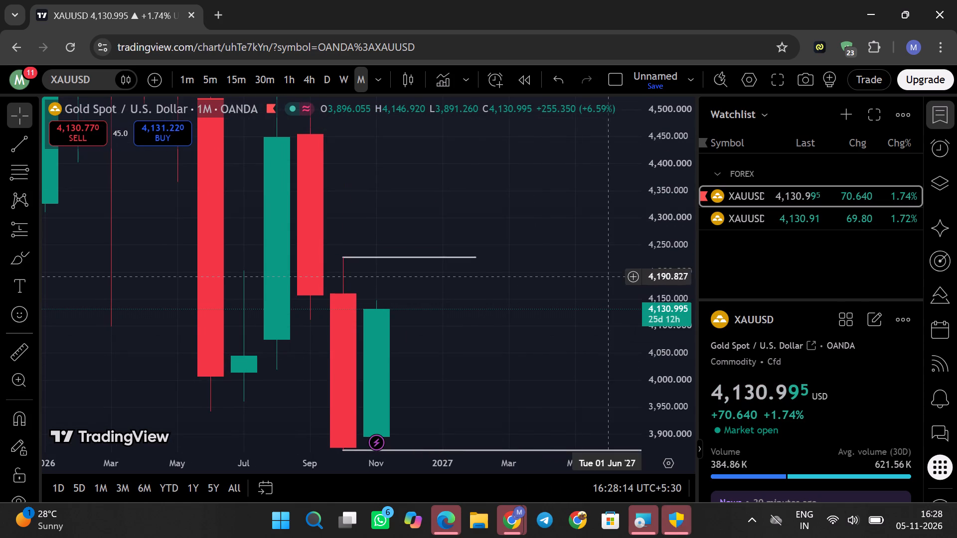
pyautogui.scroll(-4, 668, 256)
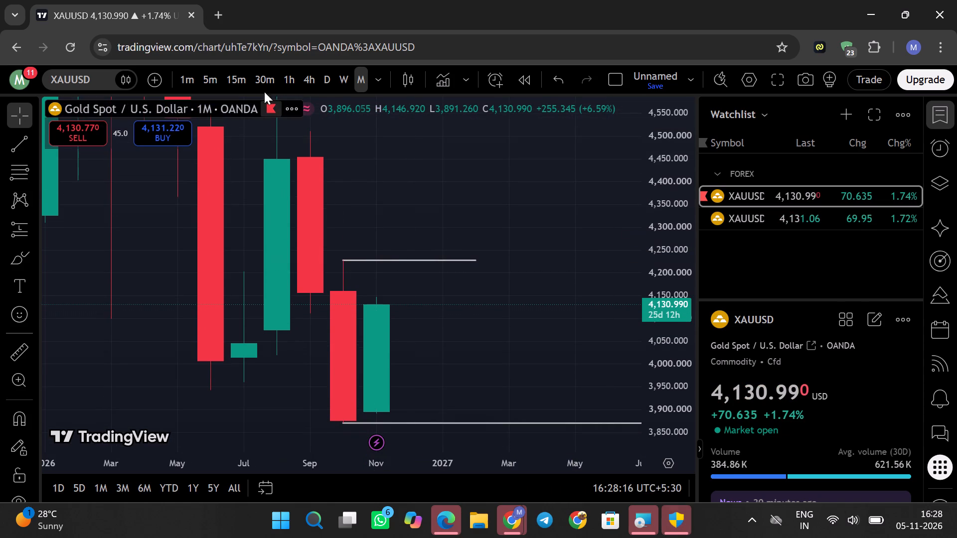
# Switch the chart to the weekly timeframe and examine the candles between the October high and low lines.
pyautogui.click(340, 82)
pyautogui.scroll(-1, 406, 248)
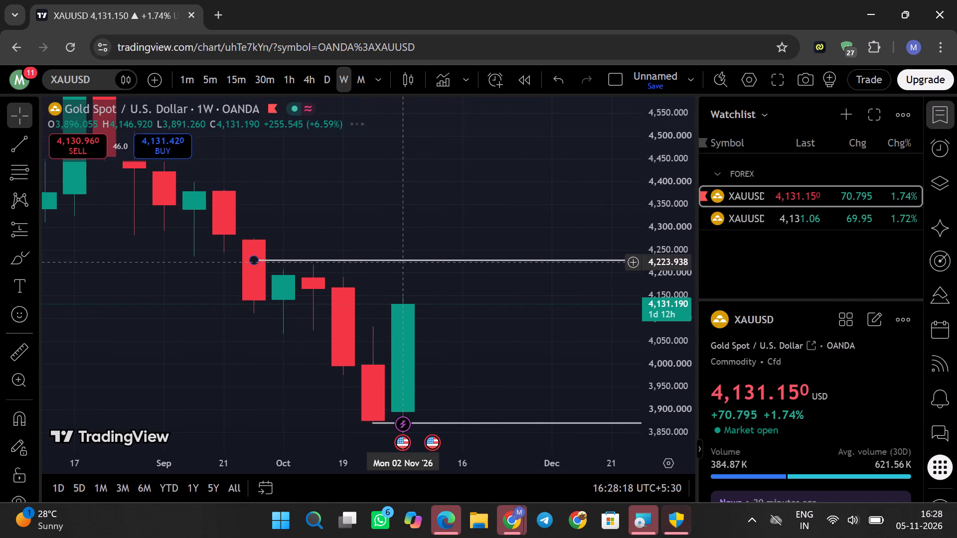
pyautogui.scroll(3, 463, 280)
pyautogui.scroll(-2, 452, 276)
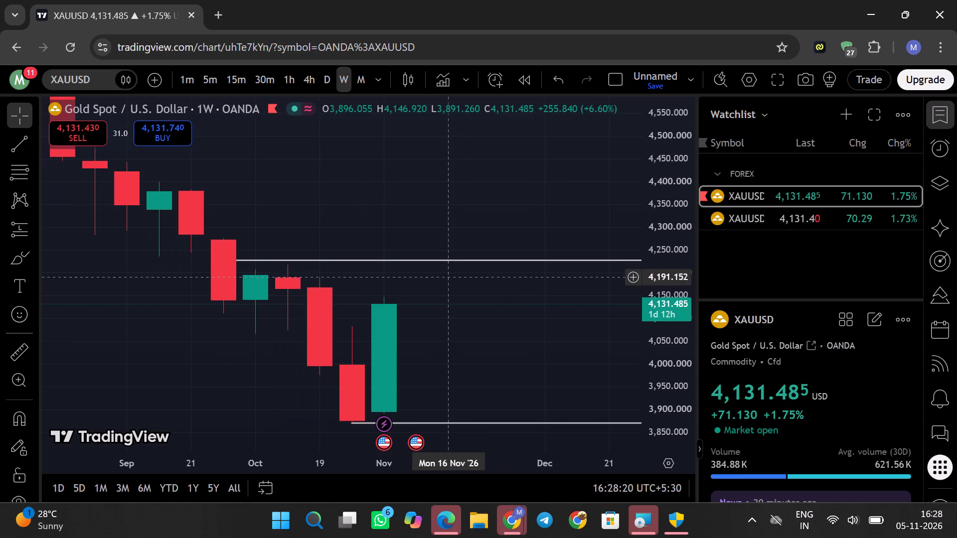
pyautogui.moveTo(429, 316); pyautogui.dragTo(415, 232)
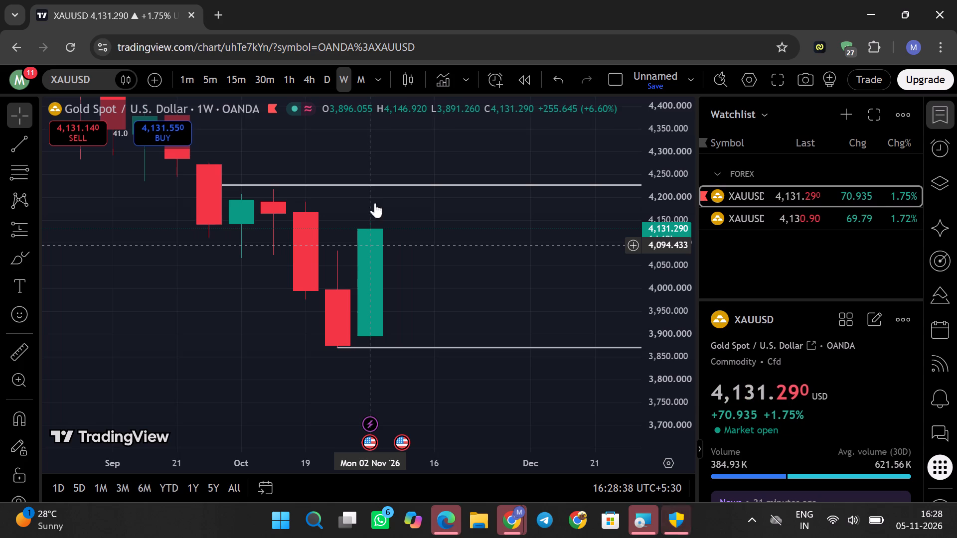
# Return the chart to the monthly timeframe and examine the October and November candles against the two lines.
pyautogui.click(357, 78)
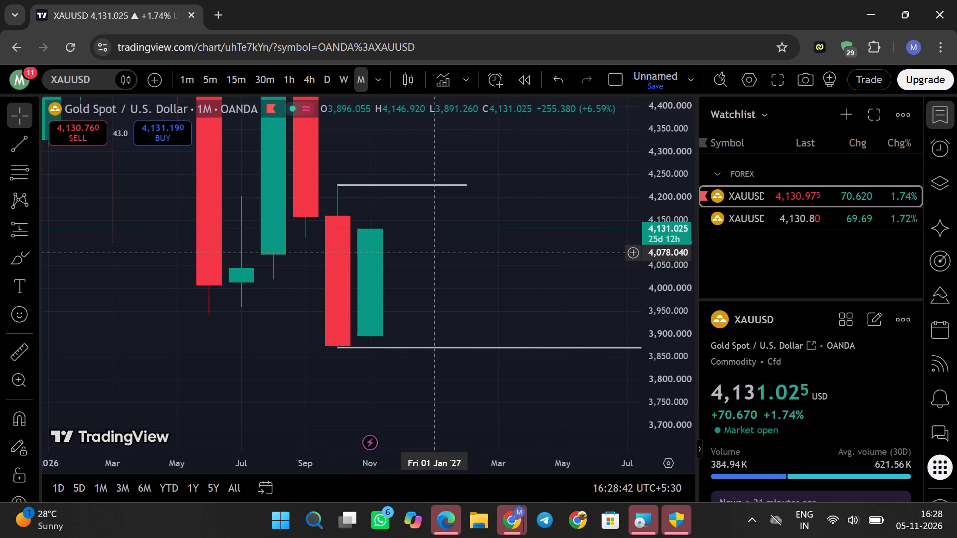
pyautogui.moveTo(431, 253); pyautogui.dragTo(321, 262)
pyautogui.click(322, 251)
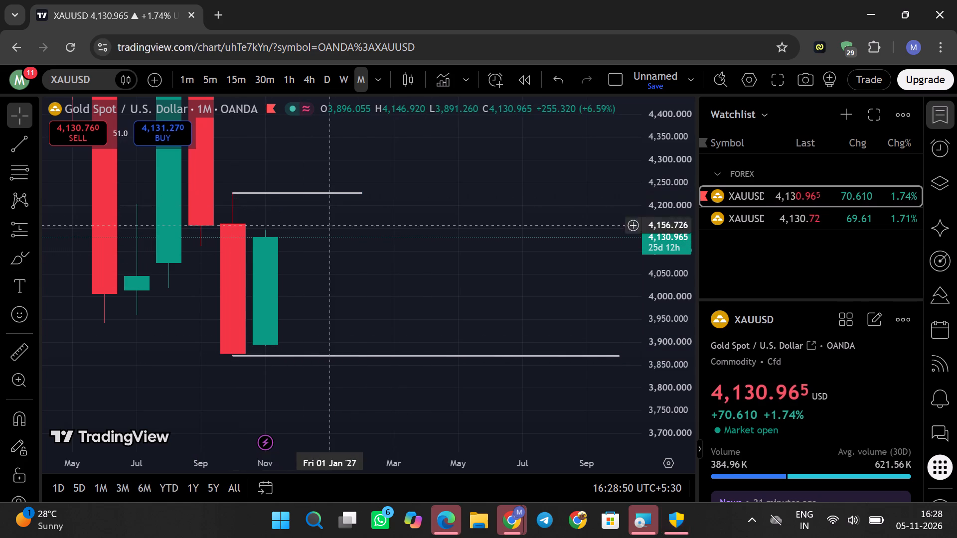
pyautogui.moveTo(350, 276); pyautogui.dragTo(393, 322)
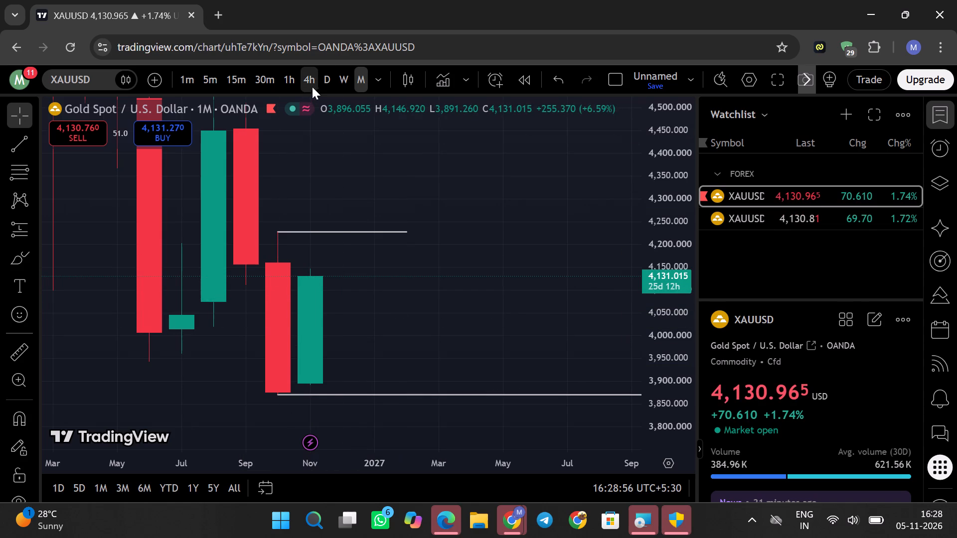
# Set the chart to the weekly timeframe and bring the October and November candles into view.
pyautogui.click(343, 83)
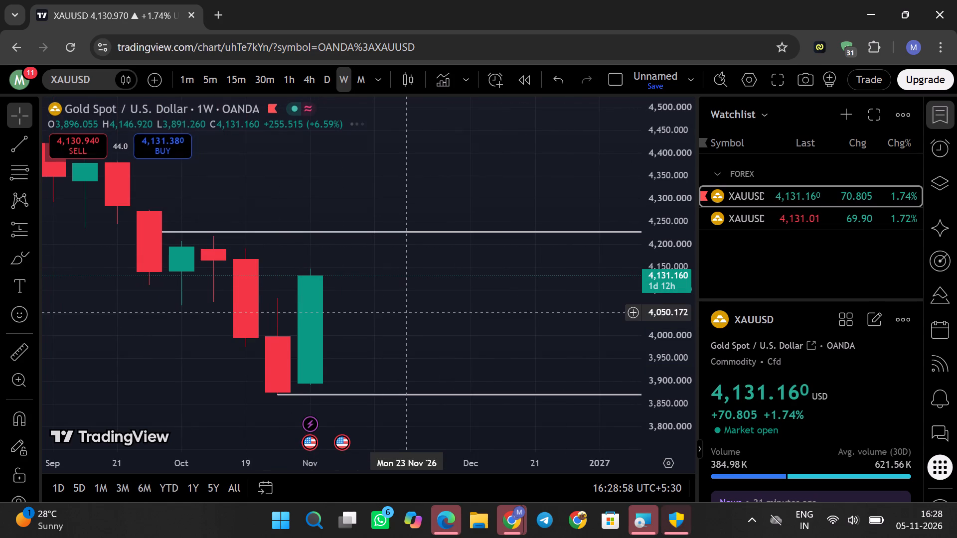
pyautogui.moveTo(401, 303); pyautogui.dragTo(425, 229)
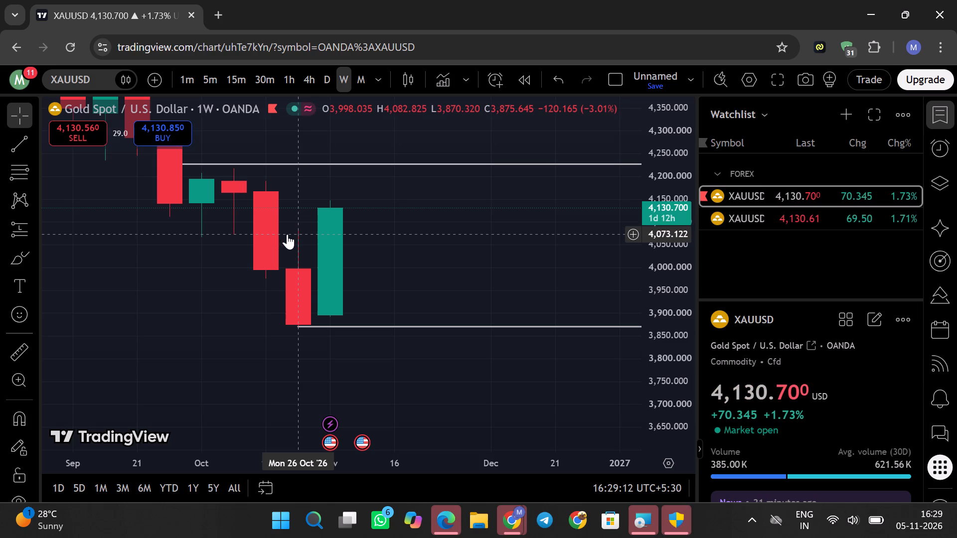
pyautogui.moveTo(296, 198); pyautogui.dragTo(323, 225)
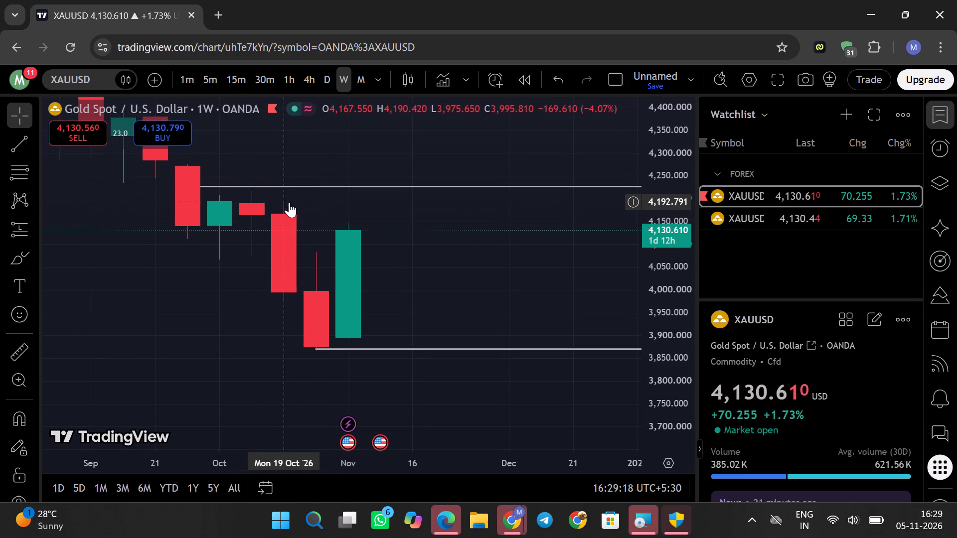
# Draw a trend line from the high of the 19 October weekly candle to 16 November at about 4,197.
pyautogui.click(19, 144)
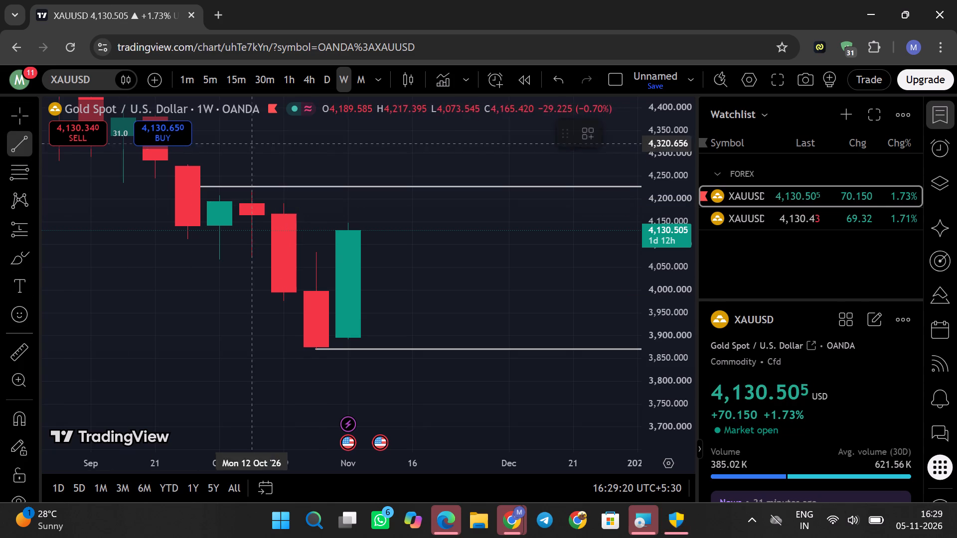
pyautogui.click(283, 200)
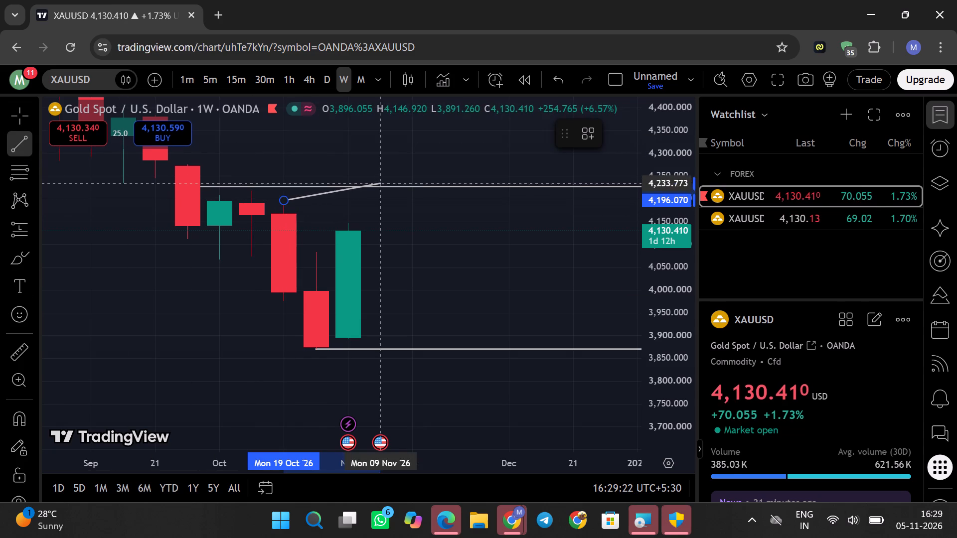
pyautogui.click(424, 200)
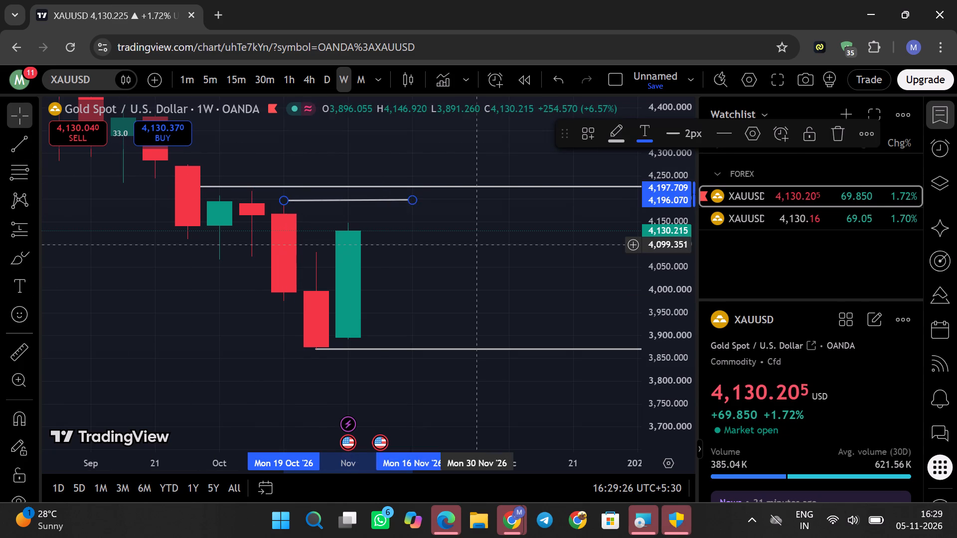
pyautogui.click(473, 244)
# On the daily timeframe, shorten the line at the 4 November candle's high so that it ends at 5 November.
pyautogui.moveTo(474, 243); pyautogui.dragTo(447, 296)
pyautogui.moveTo(452, 274); pyautogui.dragTo(435, 190)
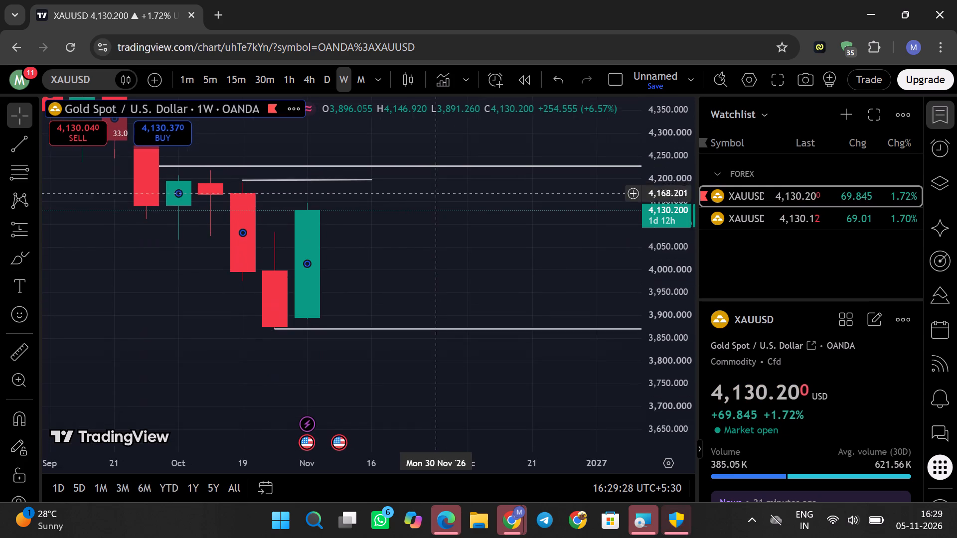
pyautogui.moveTo(446, 256); pyautogui.dragTo(466, 280)
pyautogui.moveTo(422, 291); pyautogui.dragTo(436, 309)
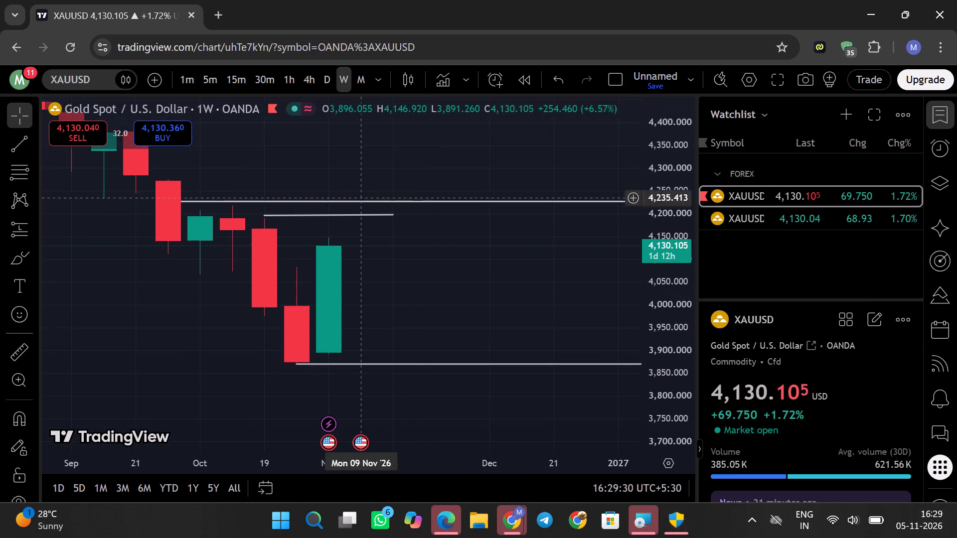
pyautogui.click(324, 79)
pyautogui.scroll(-3, 457, 234)
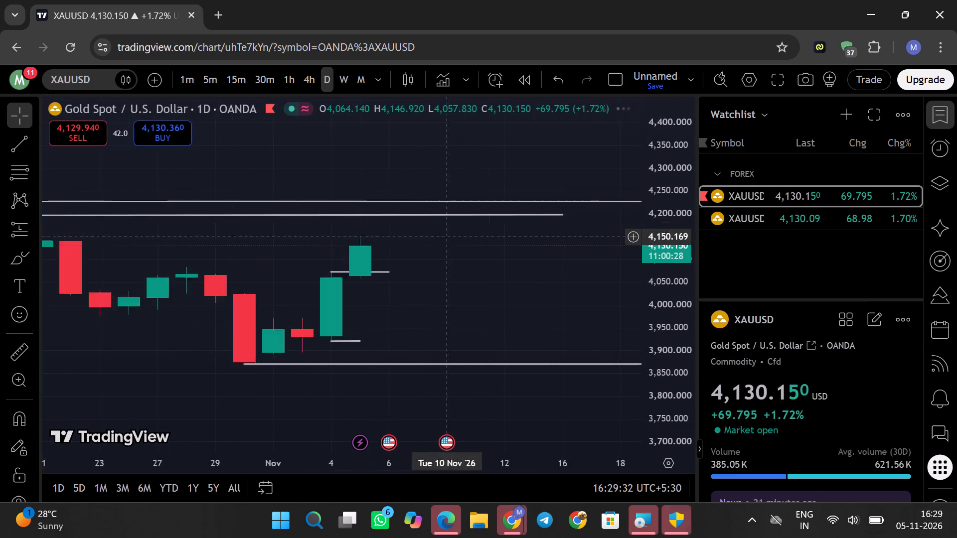
pyautogui.scroll(-2, 458, 239)
pyautogui.scroll(3, 687, 302)
pyautogui.scroll(3, 626, 314)
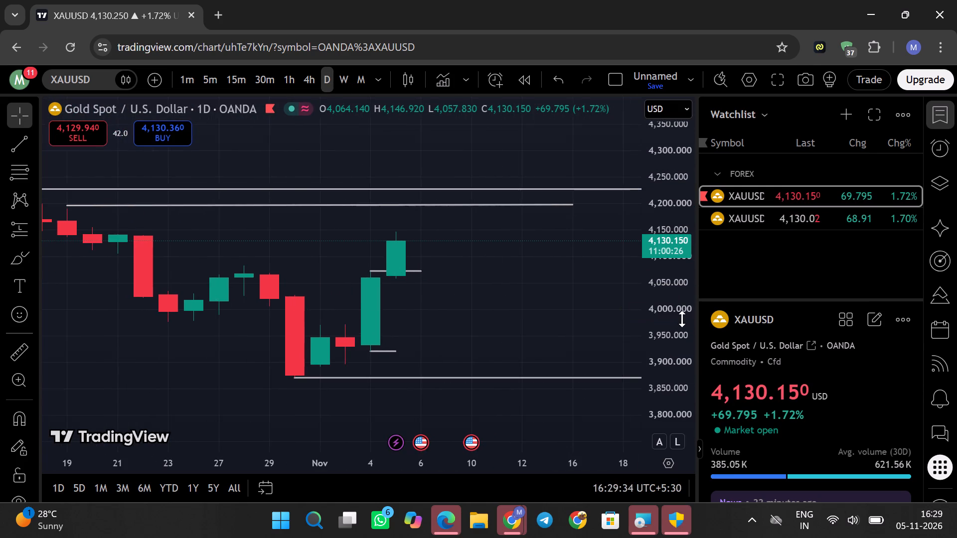
pyautogui.scroll(3, 682, 318)
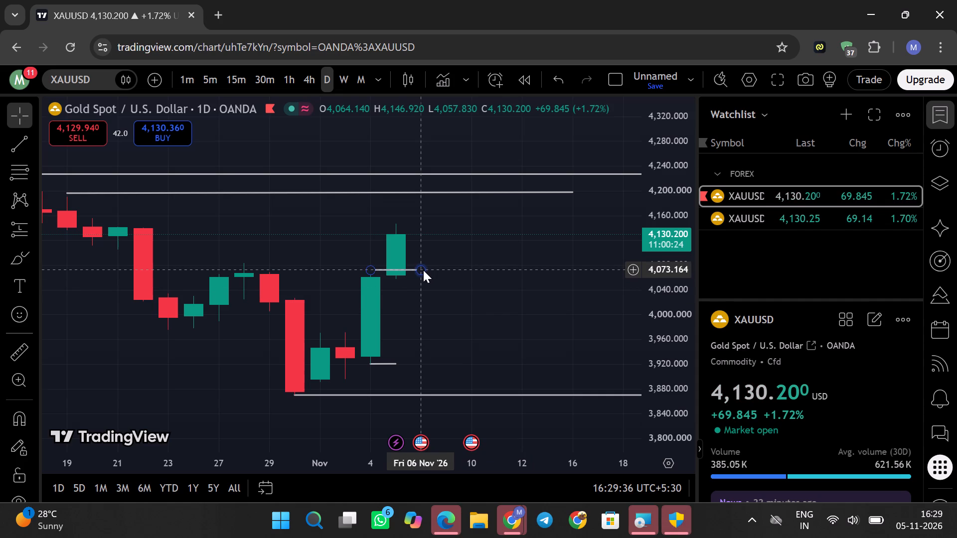
pyautogui.moveTo(422, 269); pyautogui.dragTo(387, 270)
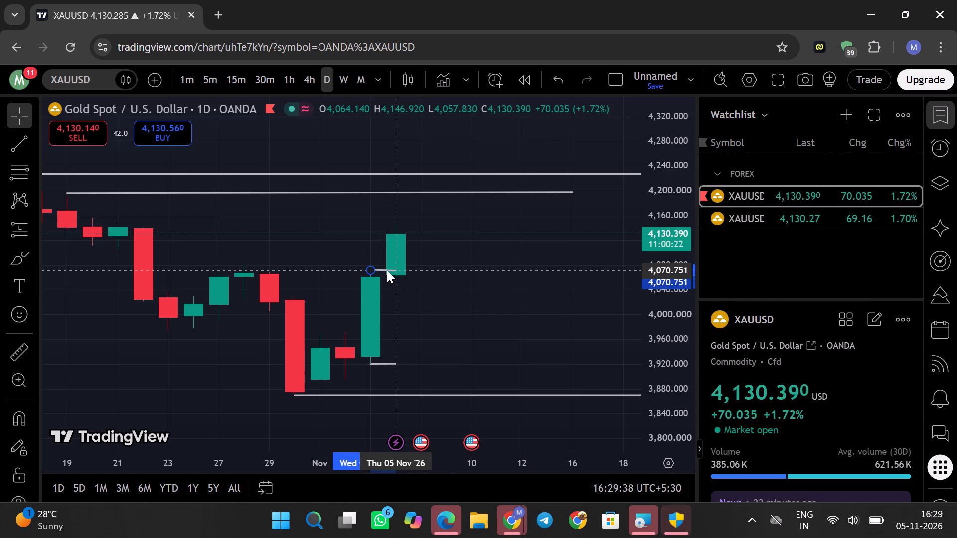
pyautogui.moveTo(387, 270); pyautogui.dragTo(389, 269)
pyautogui.click(424, 278)
pyautogui.scroll(3, 425, 278)
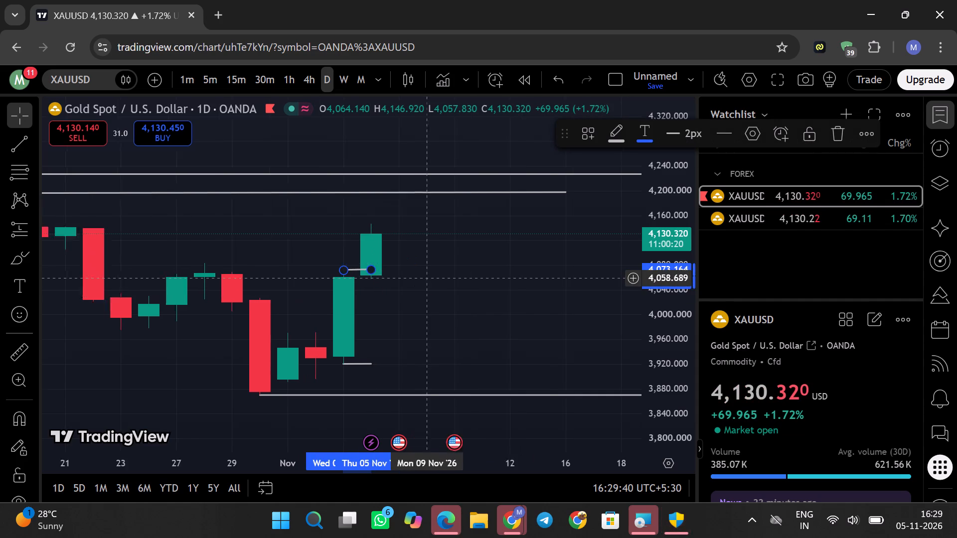
pyautogui.click(431, 275)
# Extend the line at the 4 November candle's low to 16 November at about 3,920.
pyautogui.moveTo(427, 274); pyautogui.dragTo(491, 257)
pyautogui.scroll(-3, 479, 263)
pyautogui.moveTo(490, 261); pyautogui.dragTo(478, 295)
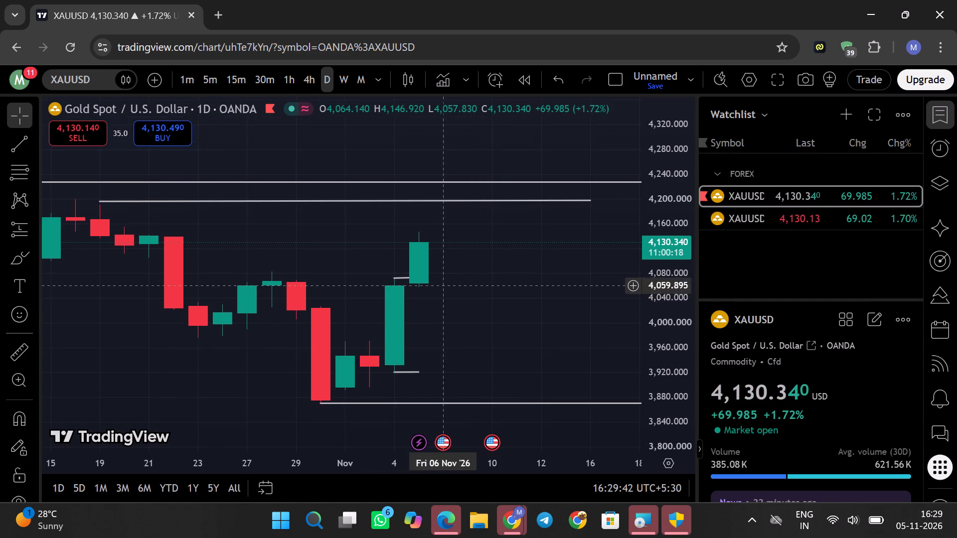
pyautogui.click(477, 295)
pyautogui.scroll(-2, 478, 297)
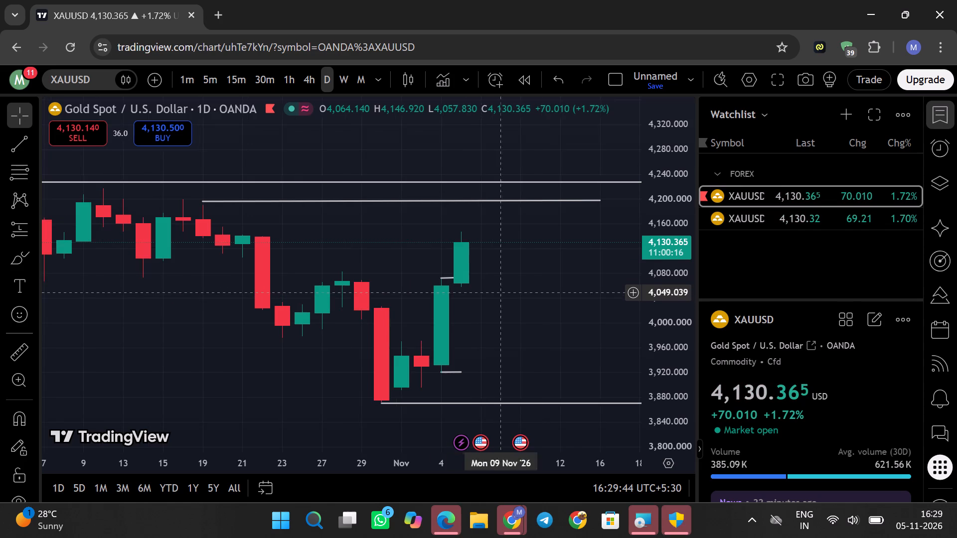
pyautogui.moveTo(548, 290); pyautogui.dragTo(450, 328)
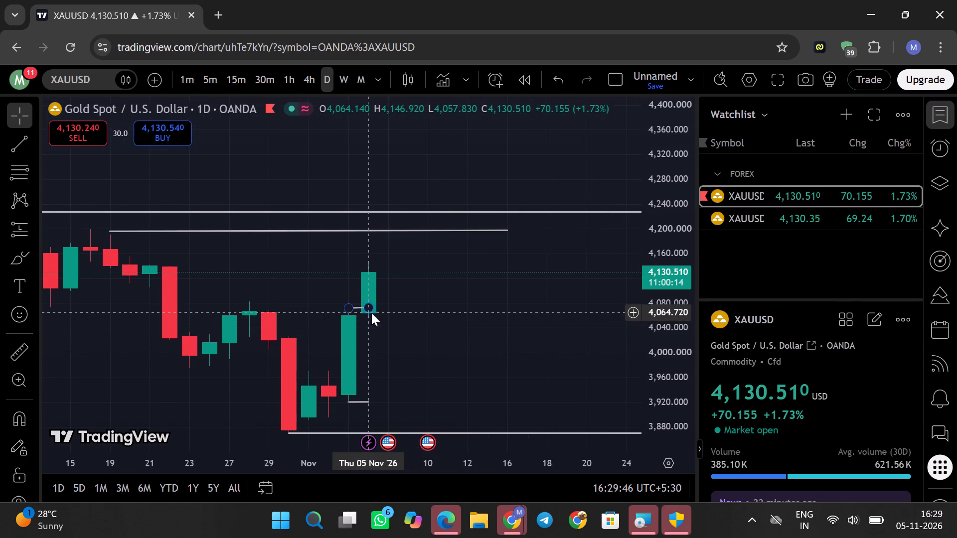
pyautogui.scroll(-1, 501, 287)
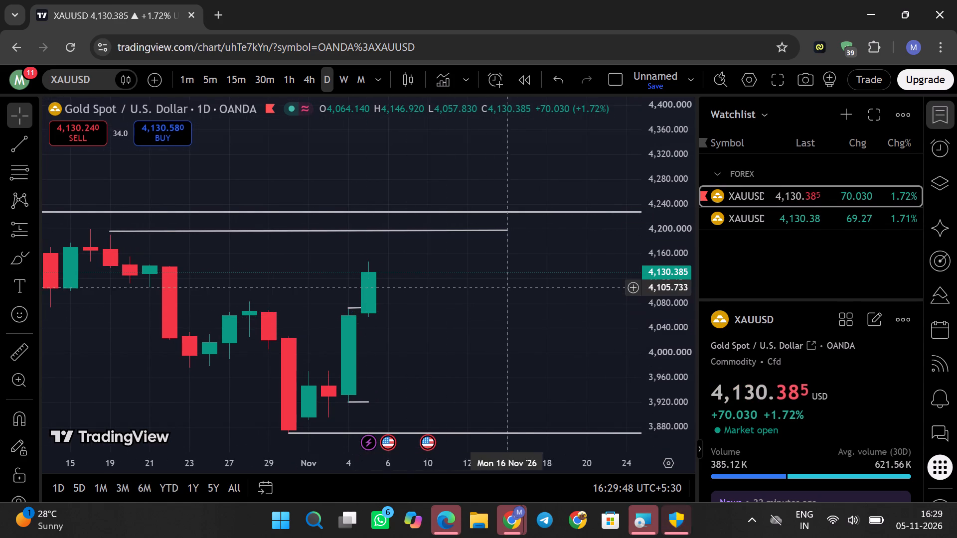
pyautogui.moveTo(480, 324); pyautogui.dragTo(448, 330)
pyautogui.moveTo(497, 360); pyautogui.dragTo(487, 317)
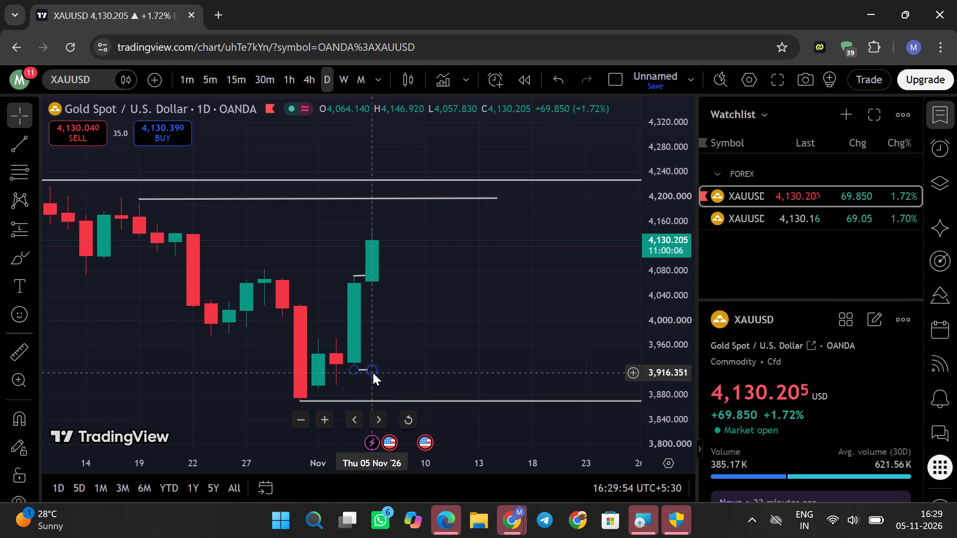
pyautogui.moveTo(373, 373); pyautogui.dragTo(492, 370)
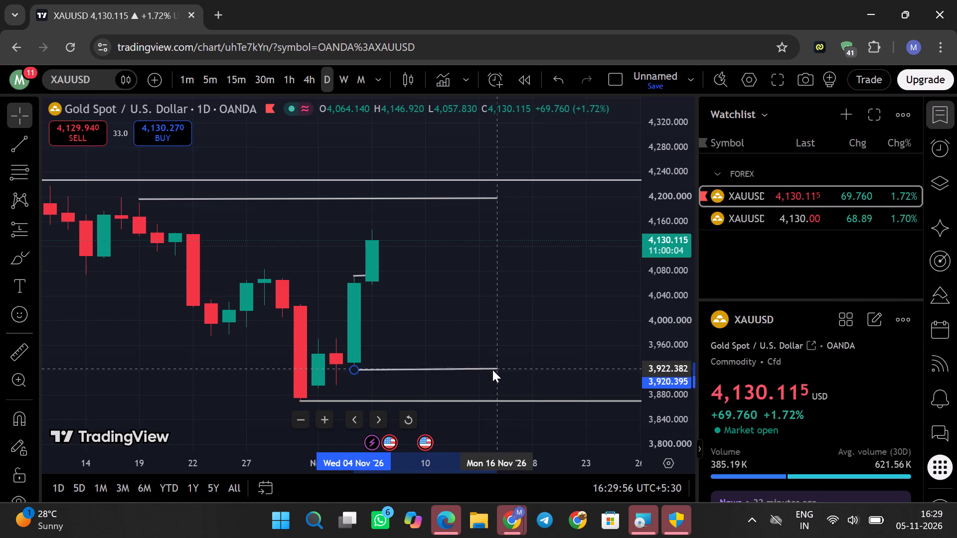
pyautogui.moveTo(492, 370); pyautogui.dragTo(494, 371)
pyautogui.click(504, 332)
# Draw a trend line from the low of the 3 November daily candle, about 3,898, to 16 November.
pyautogui.moveTo(496, 326); pyautogui.dragTo(498, 303)
pyautogui.click(22, 143)
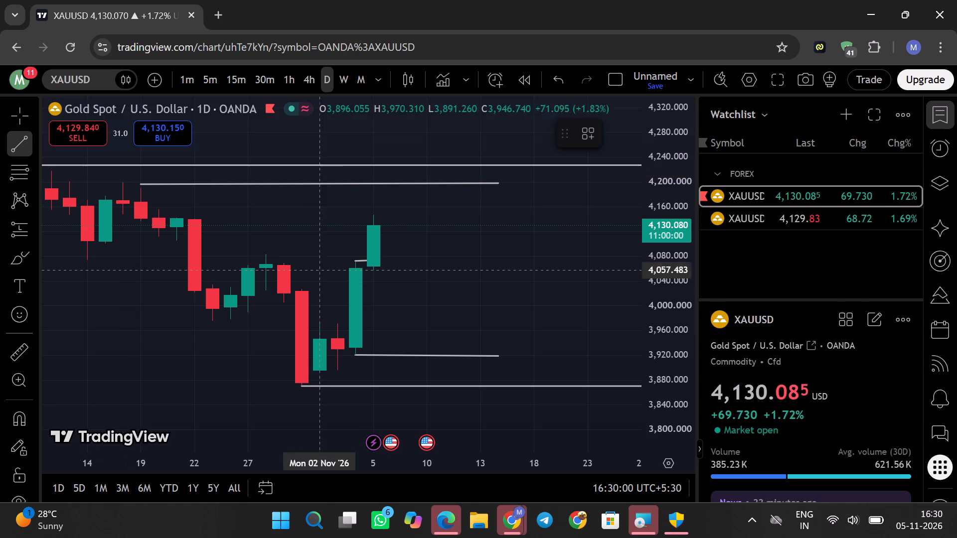
pyautogui.click(338, 369)
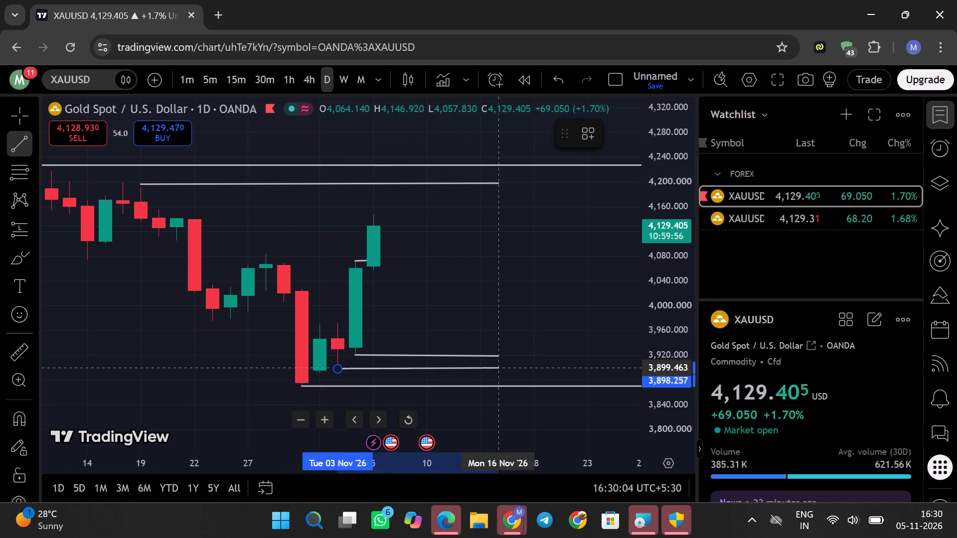
pyautogui.click(499, 371)
pyautogui.click(552, 300)
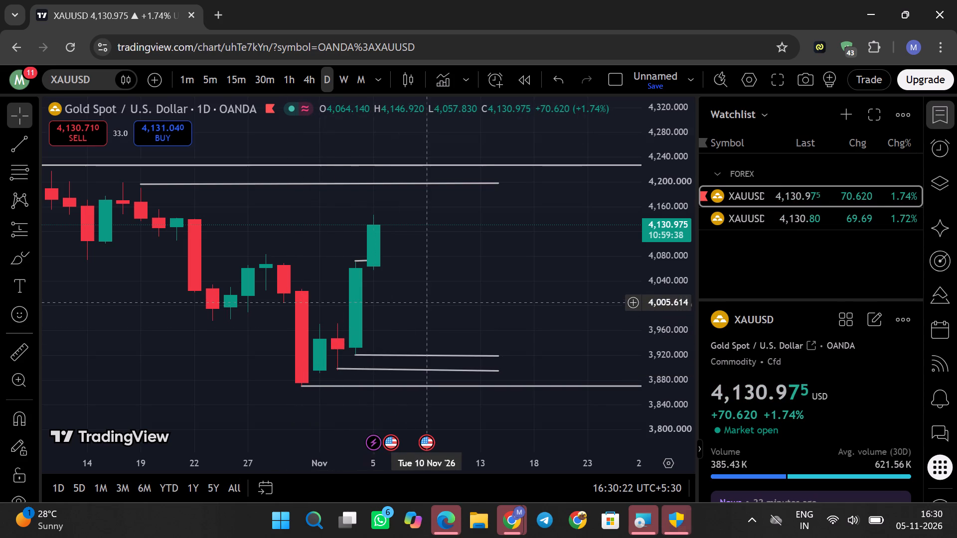
# Lower the line at the 19 October candle's high slightly, to about 4,192.
pyautogui.moveTo(421, 299); pyautogui.dragTo(403, 325)
pyautogui.moveTo(399, 320); pyautogui.dragTo(391, 282)
pyautogui.moveTo(390, 316); pyautogui.dragTo(380, 316)
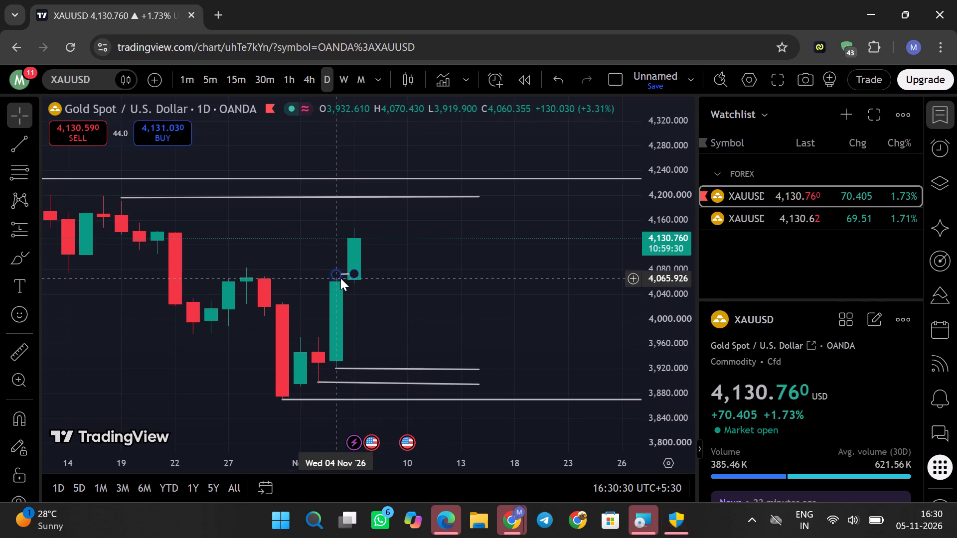
pyautogui.moveTo(446, 249); pyautogui.dragTo(464, 295)
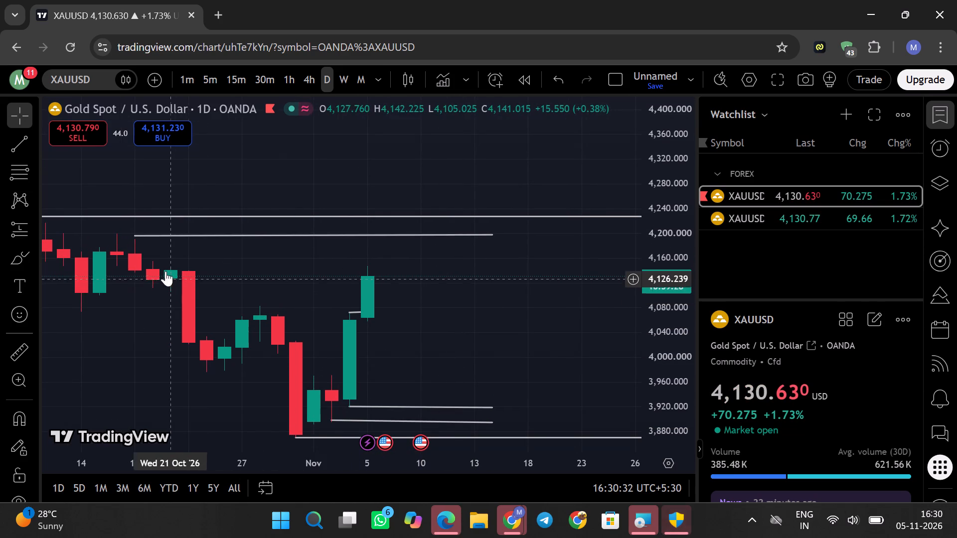
pyautogui.moveTo(183, 234); pyautogui.dragTo(181, 241)
pyautogui.click(183, 236)
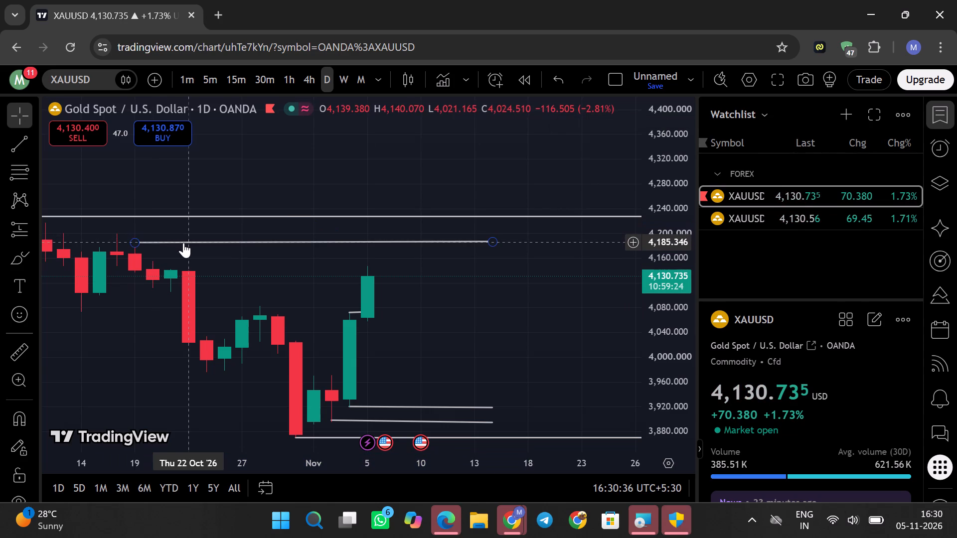
pyautogui.moveTo(183, 243); pyautogui.dragTo(183, 238)
pyautogui.click(192, 251)
# Switch the chart to the 4-hour timeframe and examine the early November candles against the marked high and low lines.
pyautogui.moveTo(238, 257); pyautogui.dragTo(264, 254)
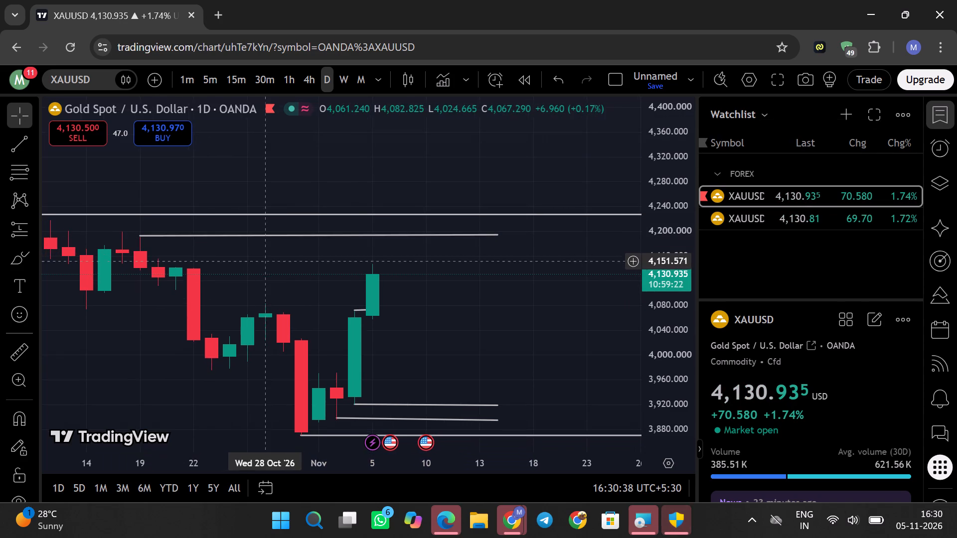
pyautogui.scroll(1, 266, 261)
pyautogui.moveTo(459, 292); pyautogui.dragTo(450, 317)
pyautogui.click(312, 71)
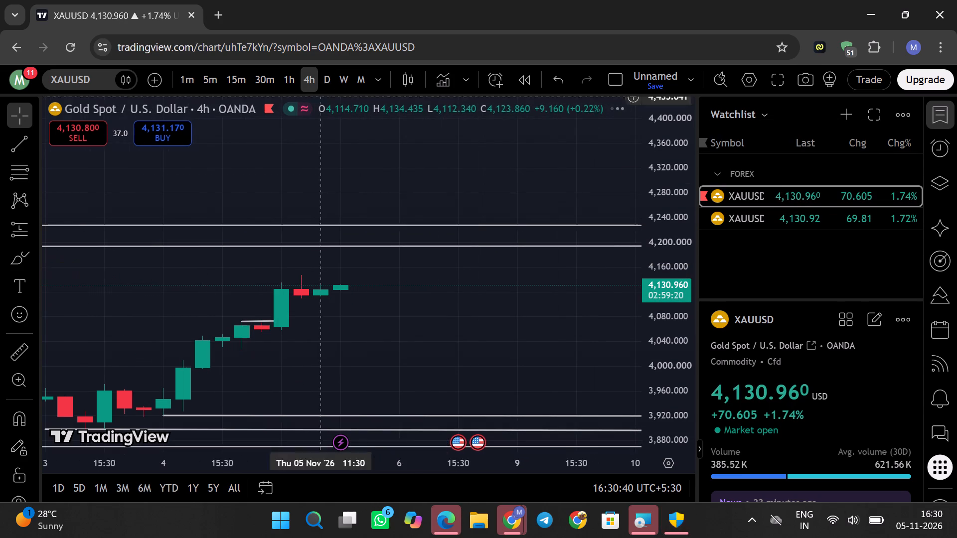
pyautogui.scroll(-3, 534, 314)
pyautogui.scroll(7, 681, 341)
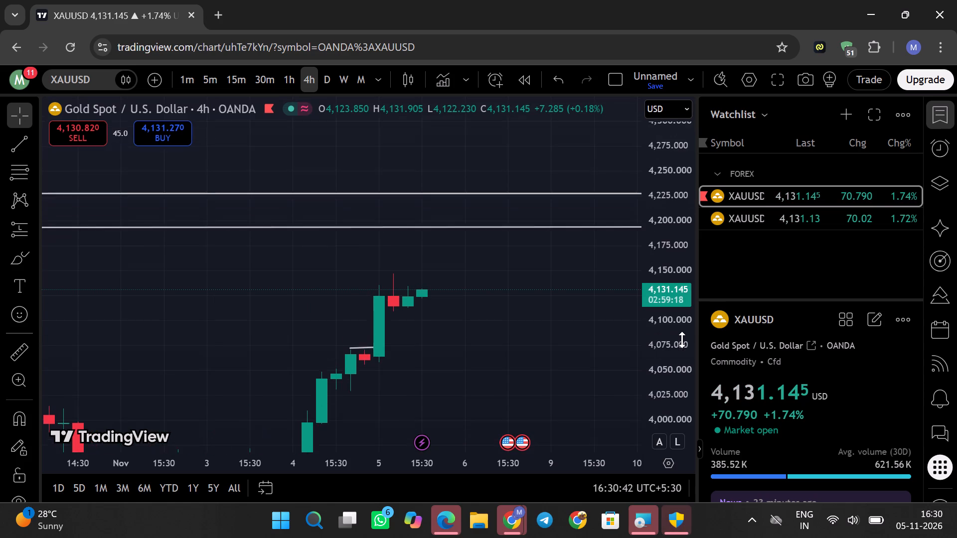
pyautogui.scroll(2, 682, 340)
pyautogui.scroll(-1, 682, 340)
pyautogui.scroll(4, 682, 340)
pyautogui.scroll(-1, 682, 339)
pyautogui.scroll(2, 682, 338)
pyautogui.moveTo(546, 403); pyautogui.dragTo(527, 177)
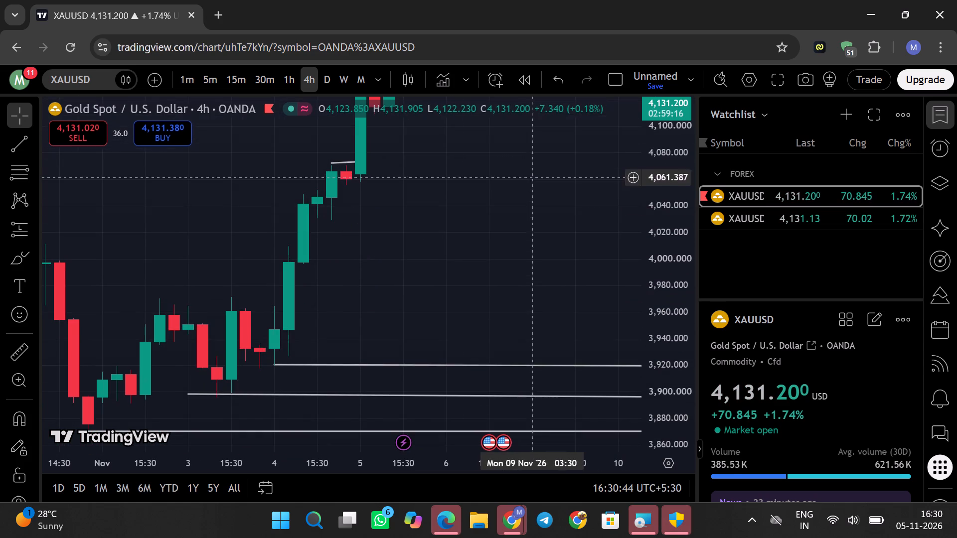
pyautogui.moveTo(477, 140); pyautogui.dragTo(441, 388)
# Draw a trend line from the high of the 5 November 07:30 candle, about 4,149, to 6 November 03:30.
pyautogui.scroll(5, 649, 286)
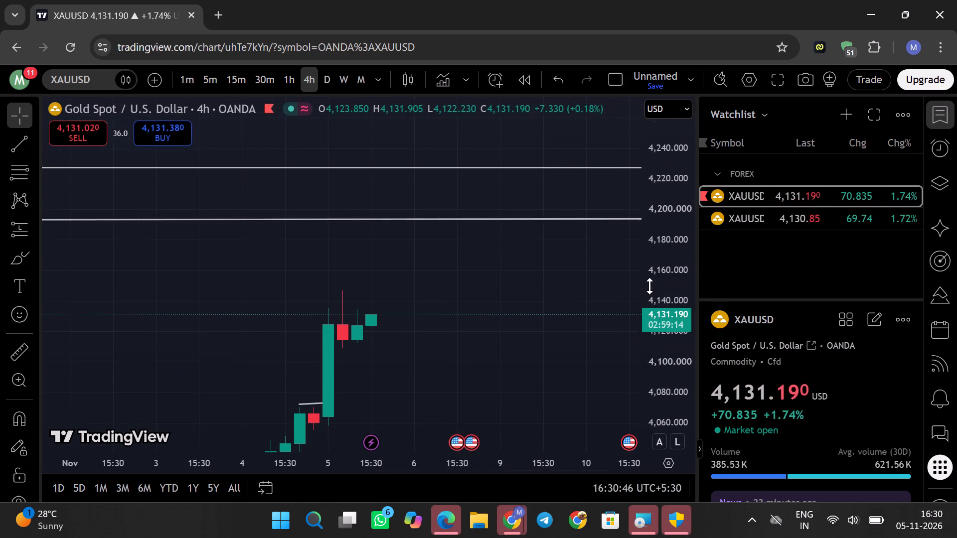
pyautogui.scroll(1, 649, 286)
pyautogui.scroll(-1, 649, 286)
pyautogui.scroll(3, 649, 286)
pyautogui.scroll(-1, 649, 286)
pyautogui.scroll(1, 649, 286)
pyautogui.scroll(-1, 649, 286)
pyautogui.scroll(1, 649, 286)
pyautogui.scroll(-1, 649, 286)
pyautogui.scroll(3, 649, 286)
pyautogui.scroll(-1, 589, 326)
pyautogui.scroll(1, 589, 326)
pyautogui.scroll(-1, 589, 326)
pyautogui.scroll(5, 589, 326)
pyautogui.moveTo(392, 366); pyautogui.dragTo(556, 246)
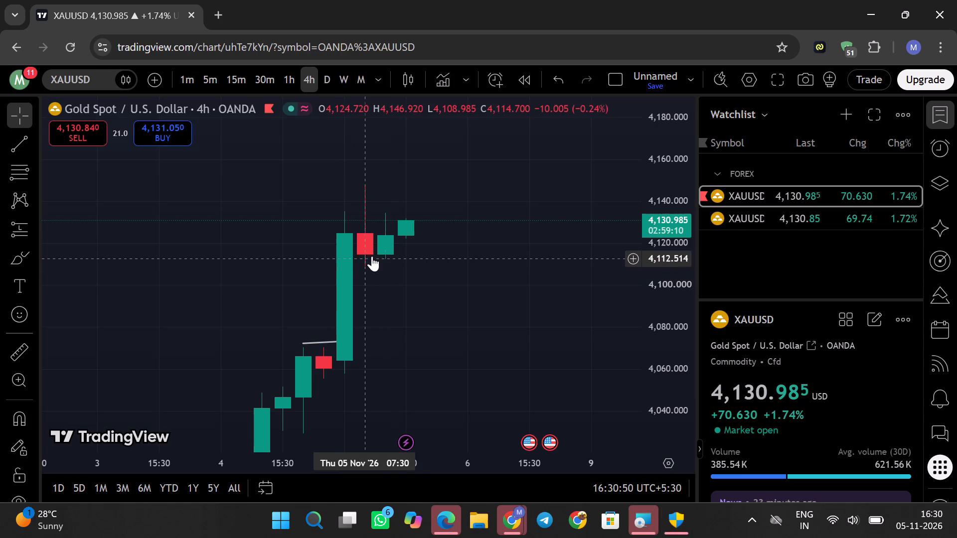
pyautogui.scroll(4, 431, 279)
pyautogui.moveTo(431, 279); pyautogui.dragTo(450, 349)
pyautogui.moveTo(453, 347); pyautogui.dragTo(458, 347)
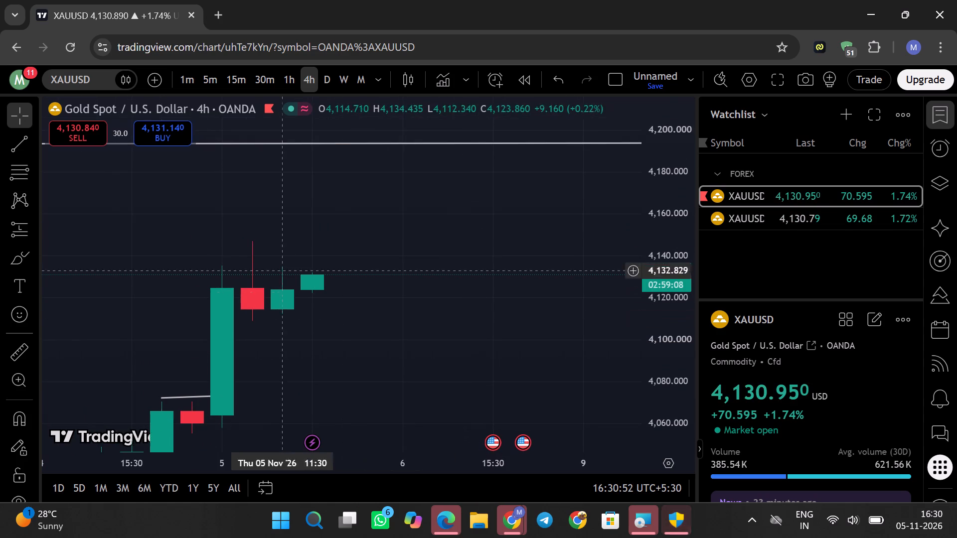
pyautogui.click(7, 146)
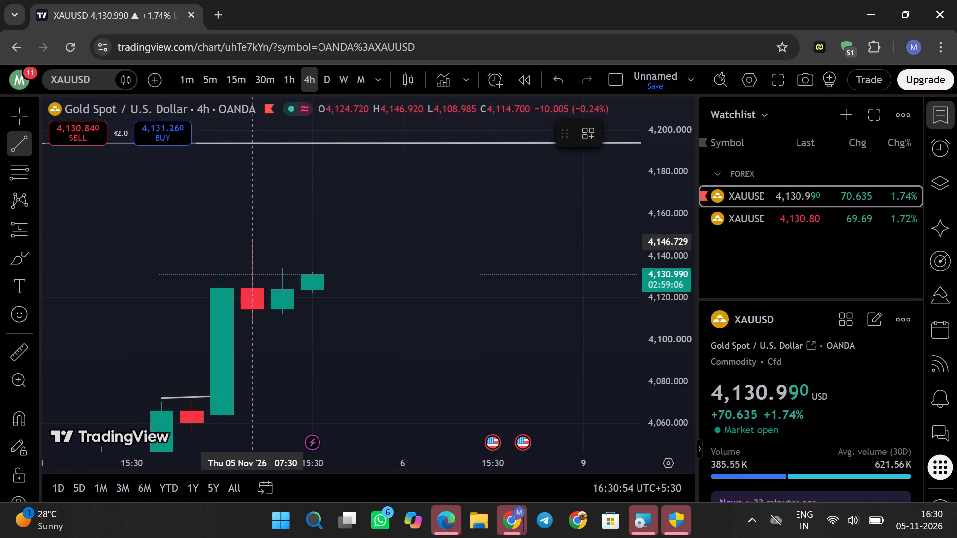
pyautogui.click(252, 236)
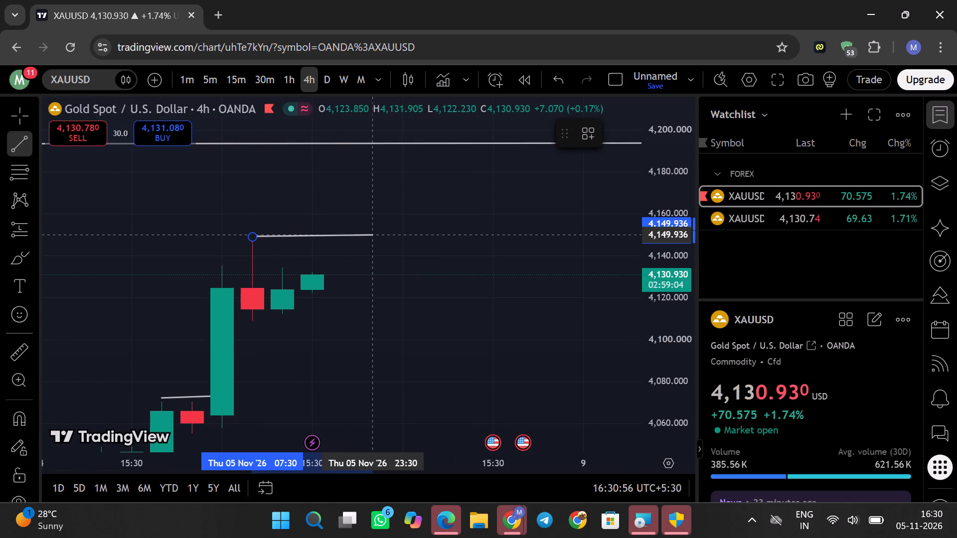
pyautogui.click(390, 237)
pyautogui.click(452, 300)
# Draw a trend line from the high of the 5 November 11:30 candle, about 4,134, to 23:30 that day.
pyautogui.click(19, 142)
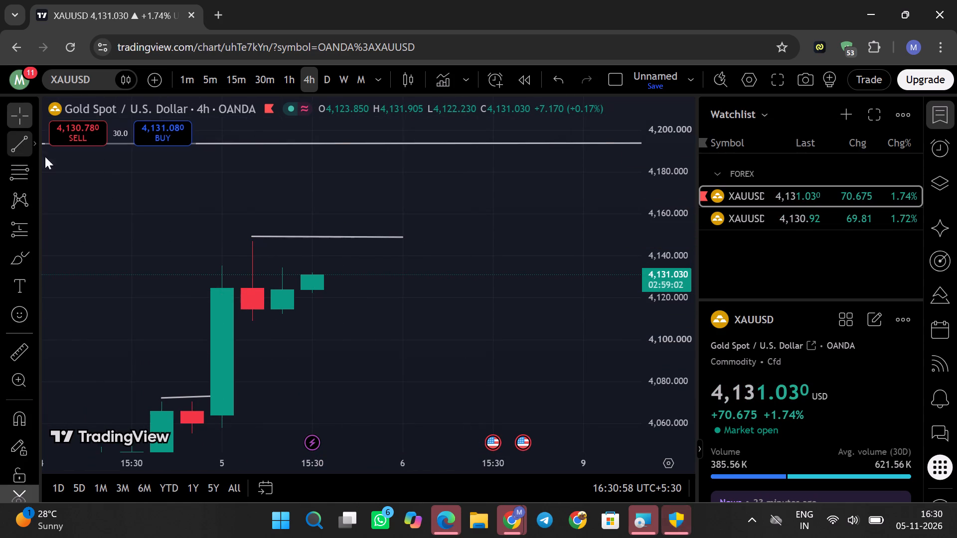
pyautogui.click(284, 269)
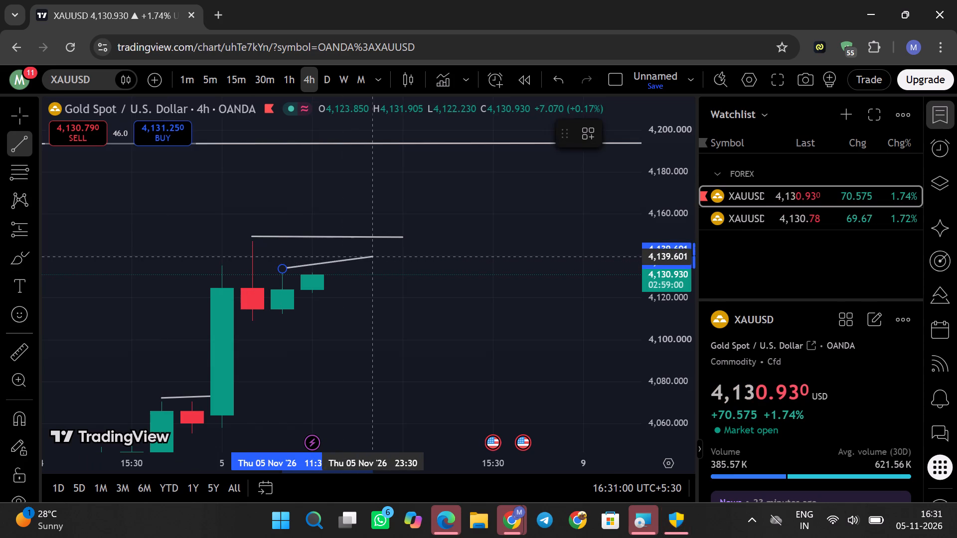
pyautogui.click(379, 268)
pyautogui.click(396, 326)
# Draw a trend line from the low of the 5 November 11:30 candle, about 4,113, to 6 November 03:30.
pyautogui.moveTo(384, 341); pyautogui.dragTo(432, 317)
pyautogui.click(5, 151)
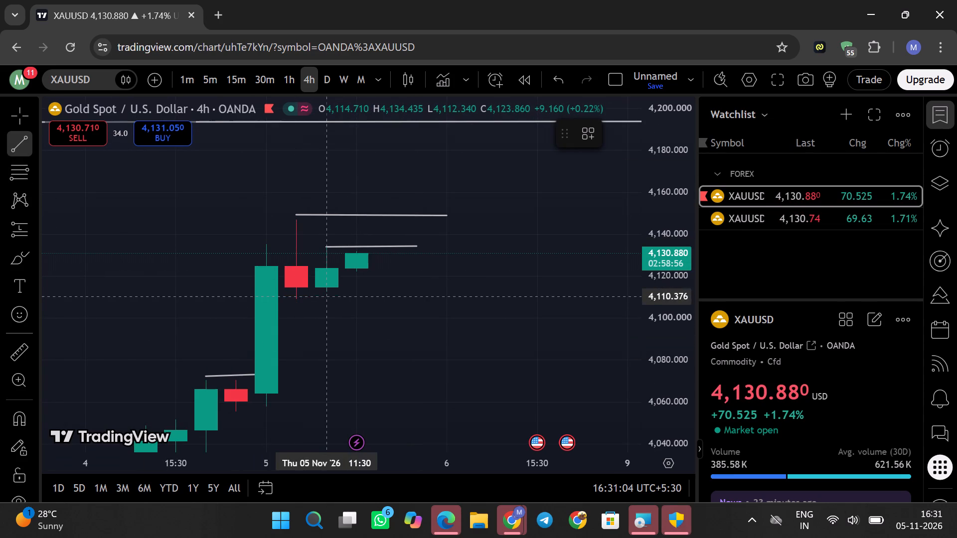
pyautogui.click(326, 290)
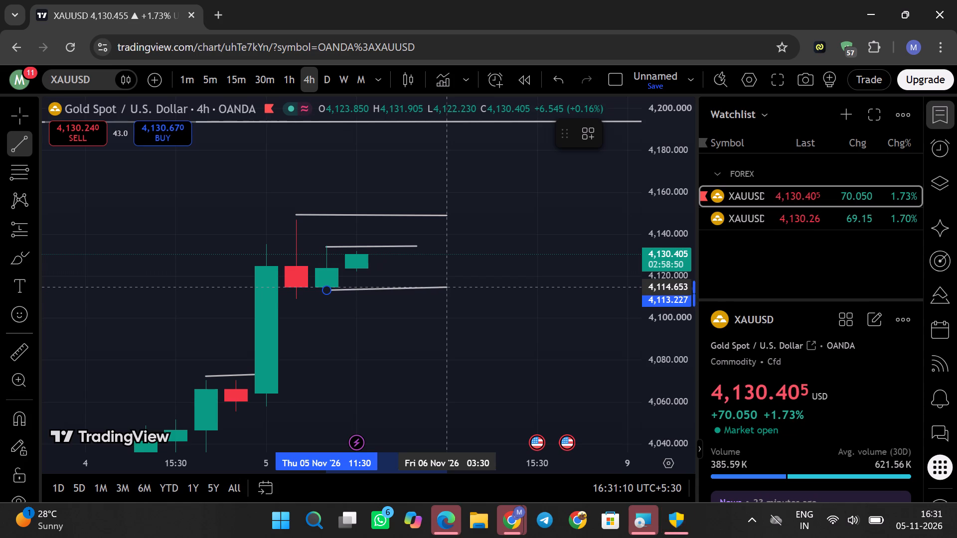
pyautogui.click(462, 290)
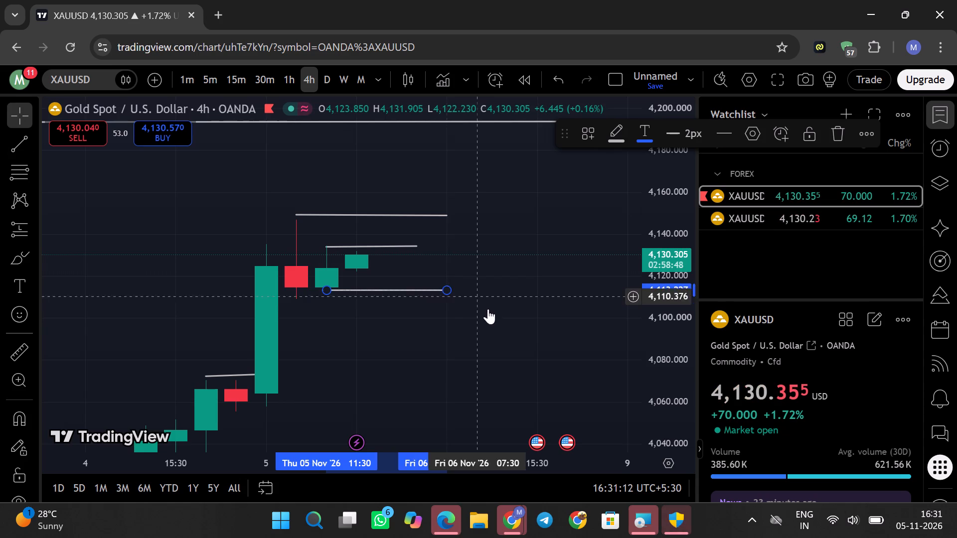
pyautogui.click(488, 309)
# Draw a trend line from the low of the 5 November 07:30 candle, about 4,108, to 6 November 07:30.
pyautogui.click(11, 148)
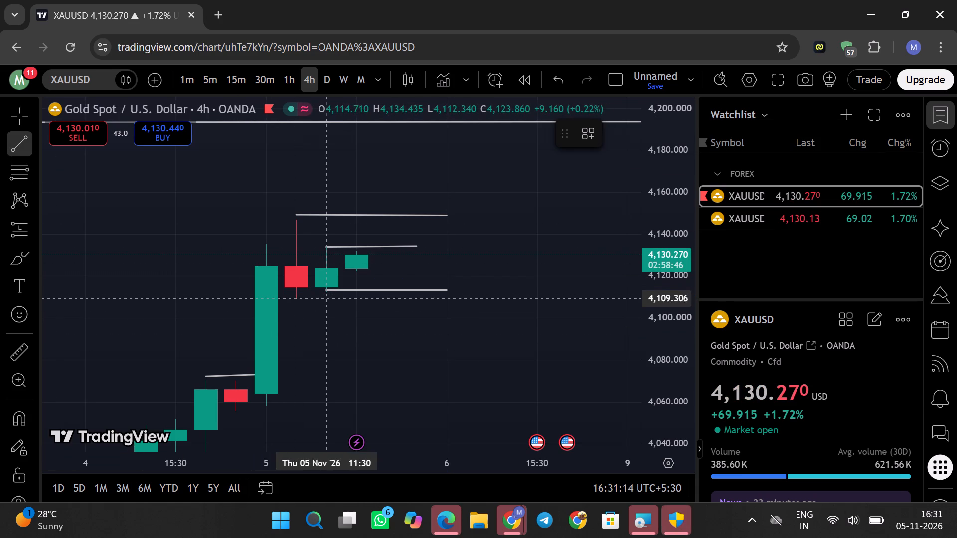
pyautogui.click(296, 300)
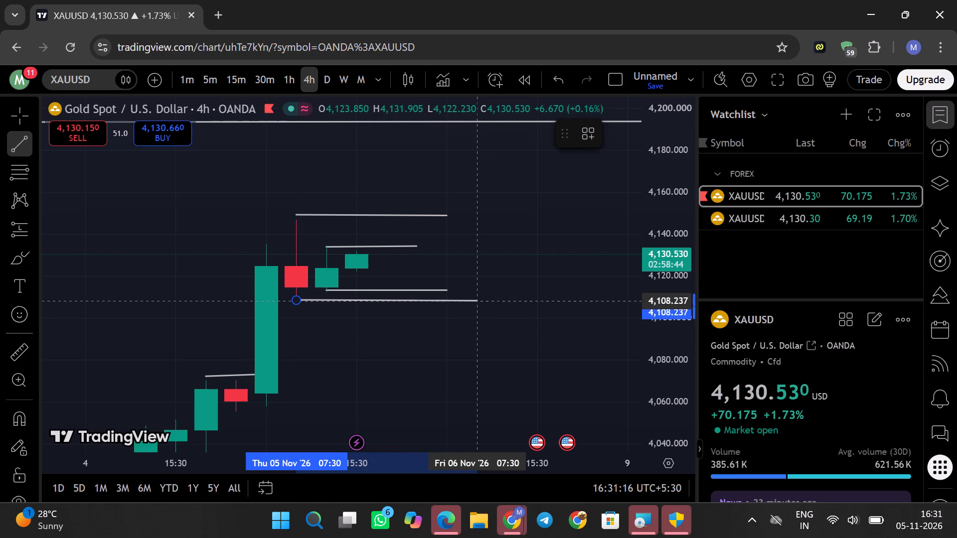
pyautogui.click(491, 301)
pyautogui.click(512, 345)
# Switch the chart to the 1-hour timeframe and examine the 5 November candles against the marked high and low lines.
pyautogui.moveTo(553, 204); pyautogui.dragTo(574, 283)
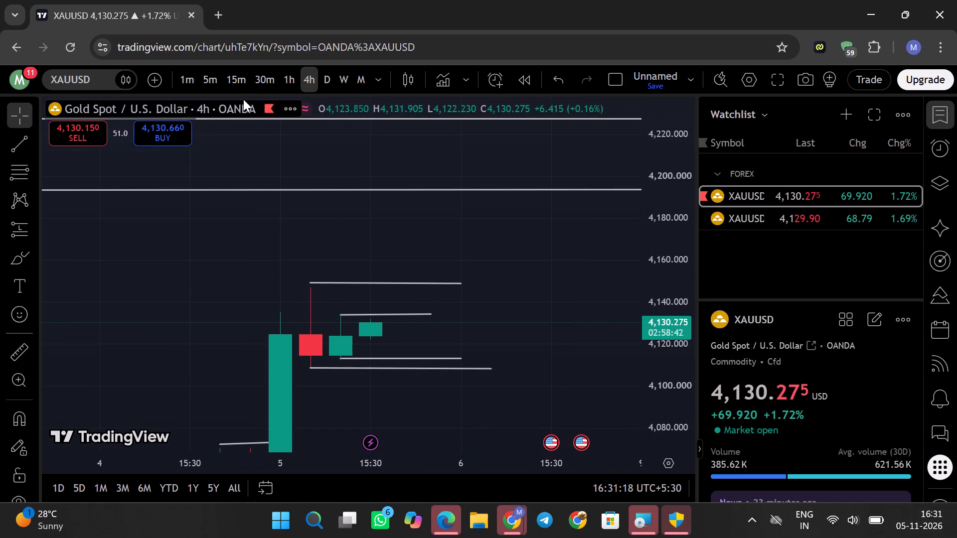
pyautogui.click(291, 83)
pyautogui.scroll(2, 678, 345)
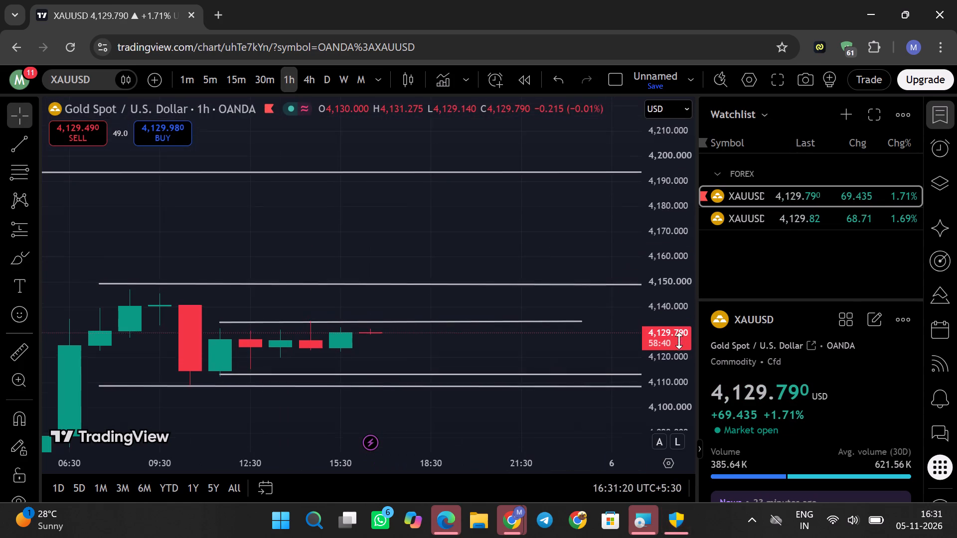
pyautogui.scroll(2, 679, 341)
pyautogui.scroll(-1, 679, 340)
pyautogui.scroll(1, 679, 339)
pyautogui.scroll(-1, 679, 339)
pyautogui.scroll(12, 679, 338)
pyautogui.scroll(-1, 679, 336)
pyautogui.scroll(2, 679, 336)
pyautogui.scroll(-1, 679, 336)
pyautogui.scroll(2, 679, 336)
pyautogui.moveTo(536, 313); pyautogui.dragTo(531, 287)
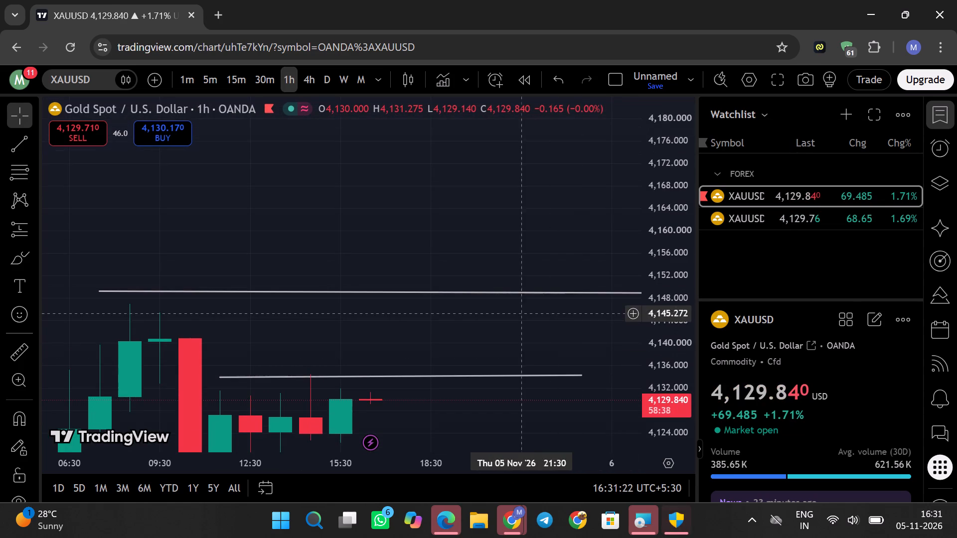
pyautogui.moveTo(531, 287); pyautogui.dragTo(485, 95)
pyautogui.scroll(-6, 558, 264)
pyautogui.moveTo(579, 227); pyautogui.dragTo(485, 341)
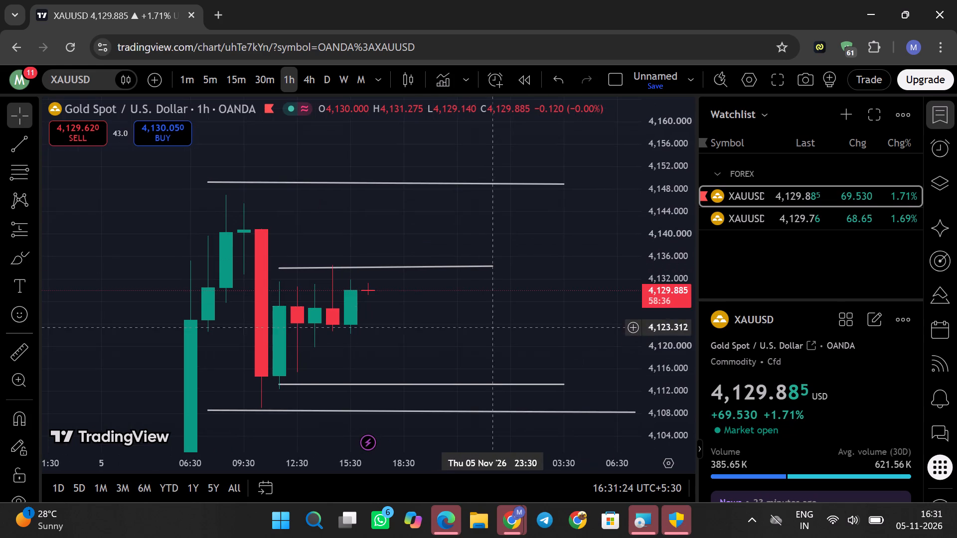
pyautogui.scroll(3, 695, 287)
pyautogui.scroll(11, 655, 309)
pyautogui.scroll(2, 504, 379)
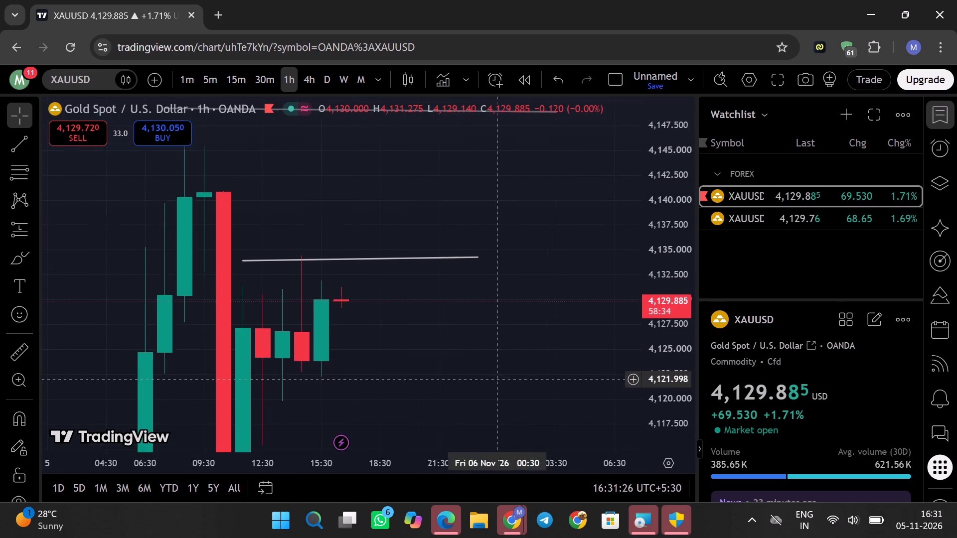
pyautogui.moveTo(426, 381); pyautogui.dragTo(601, 212)
pyautogui.scroll(3, 585, 251)
pyautogui.scroll(-3, 655, 247)
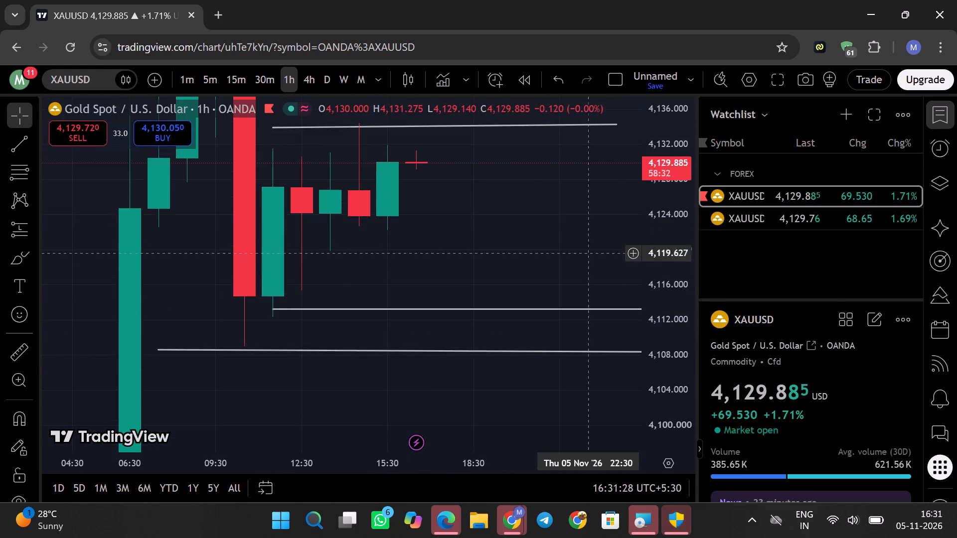
pyautogui.moveTo(529, 233); pyautogui.dragTo(520, 313)
pyautogui.moveTo(547, 274); pyautogui.dragTo(536, 321)
pyautogui.moveTo(464, 313); pyautogui.dragTo(543, 335)
pyautogui.moveTo(547, 335); pyautogui.dragTo(573, 371)
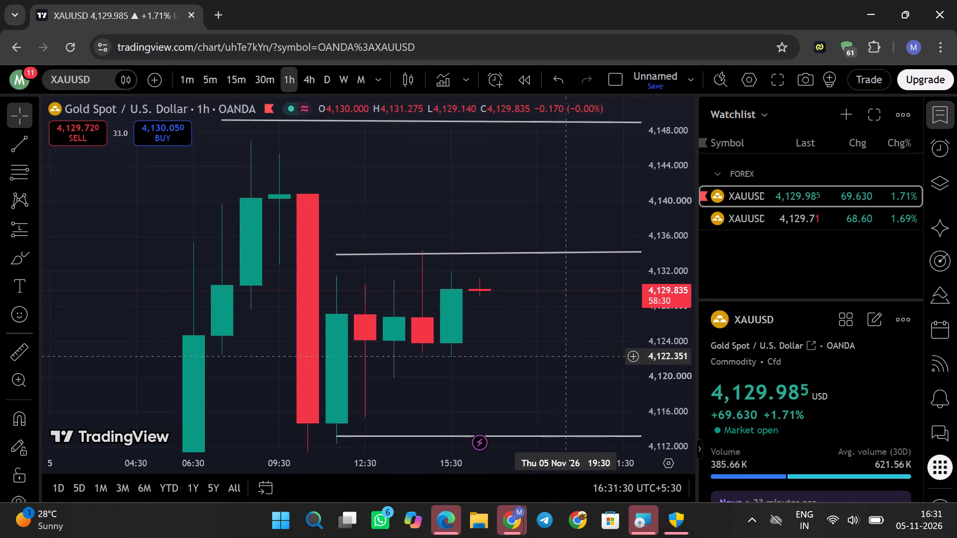
pyautogui.moveTo(573, 371); pyautogui.dragTo(577, 367)
pyautogui.scroll(-4, 680, 290)
pyautogui.moveTo(623, 336); pyautogui.dragTo(591, 335)
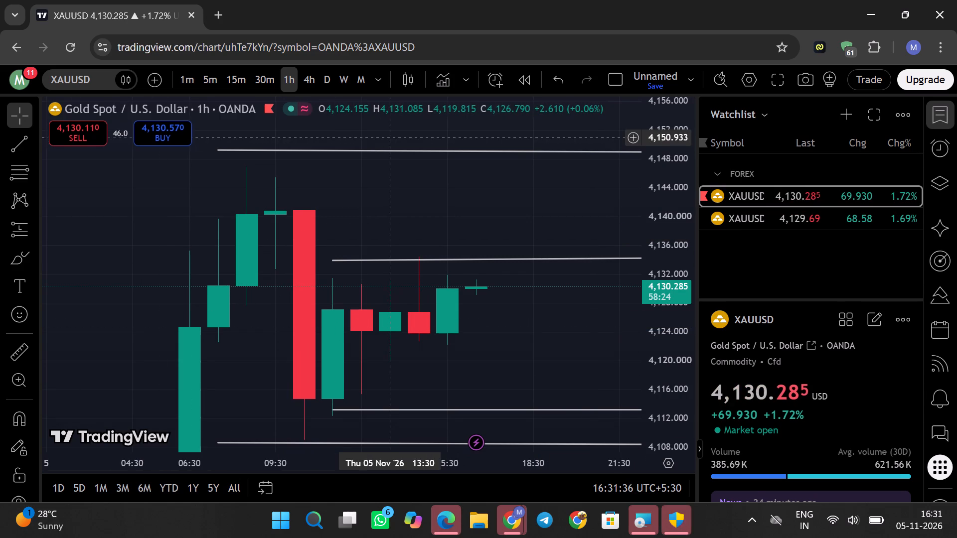
# Move the uppermost 5 November line onto the 08:30 candle's high and level its far end at about 4,147.
pyautogui.moveTo(379, 148); pyautogui.dragTo(381, 158)
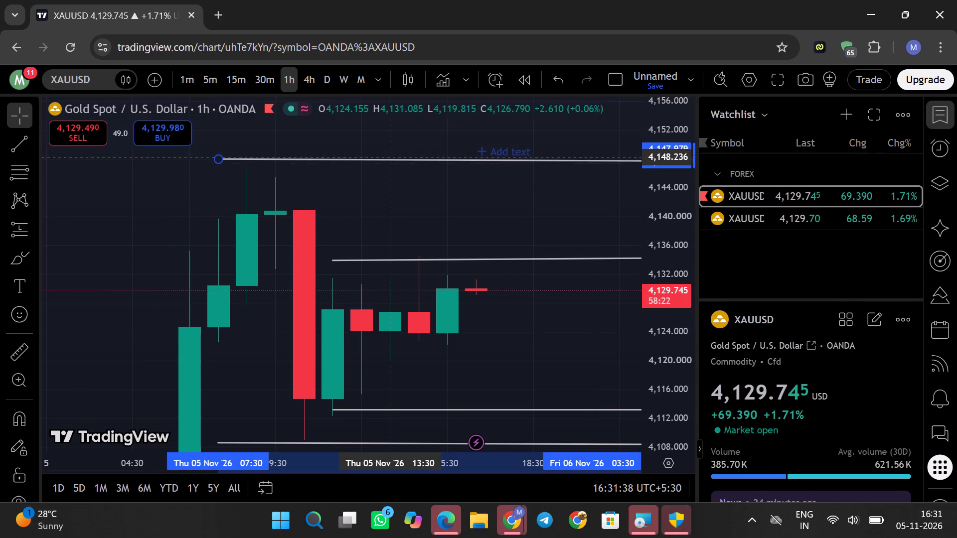
pyautogui.moveTo(381, 158); pyautogui.dragTo(417, 165)
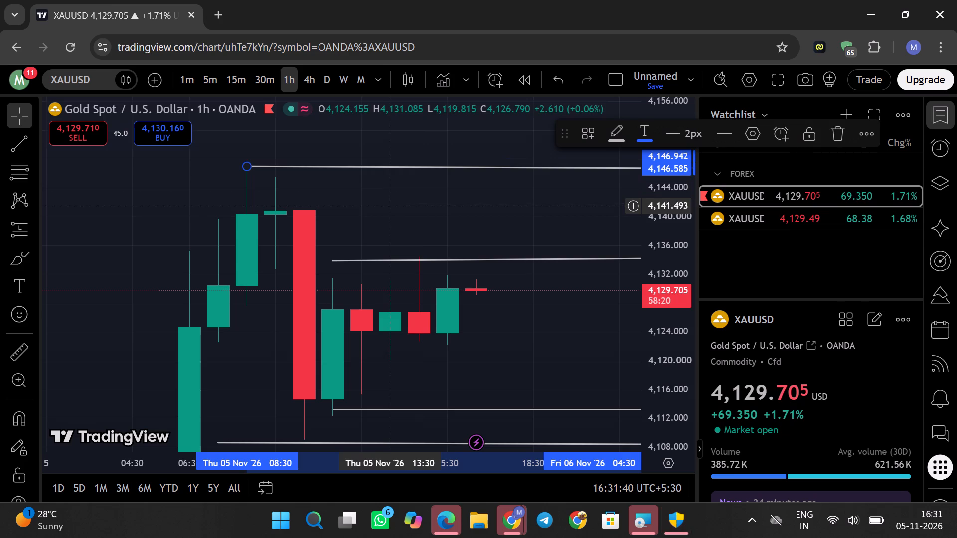
pyautogui.click(400, 207)
pyautogui.moveTo(431, 219); pyautogui.dragTo(141, 256)
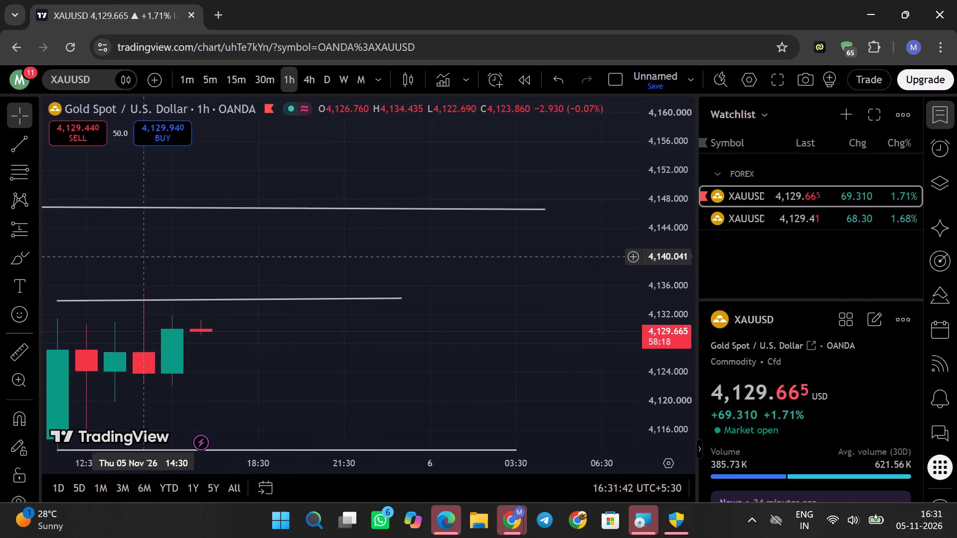
pyautogui.moveTo(141, 256); pyautogui.dragTo(139, 253)
pyautogui.click(531, 201)
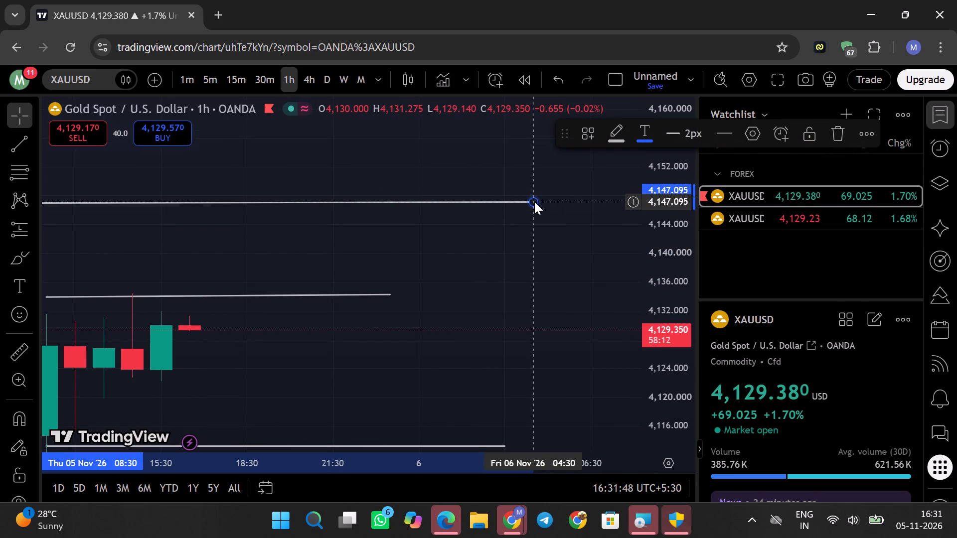
pyautogui.click(507, 227)
# Move the second high line onto the 5 November 14:30 candle's high and level its far end at about 4,134.5.
pyautogui.moveTo(513, 264); pyautogui.dragTo(718, 212)
pyautogui.moveTo(442, 213); pyautogui.dragTo(479, 209)
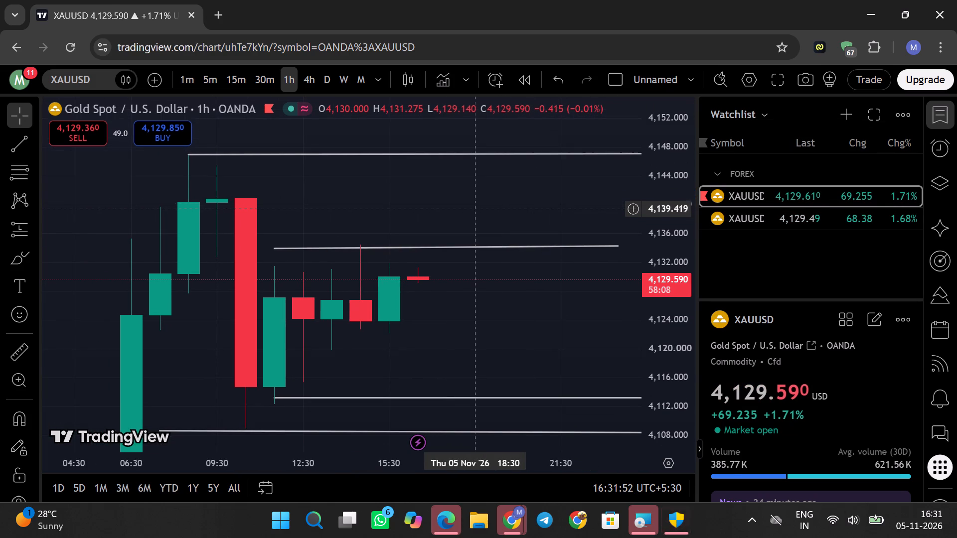
pyautogui.moveTo(447, 238); pyautogui.dragTo(408, 187)
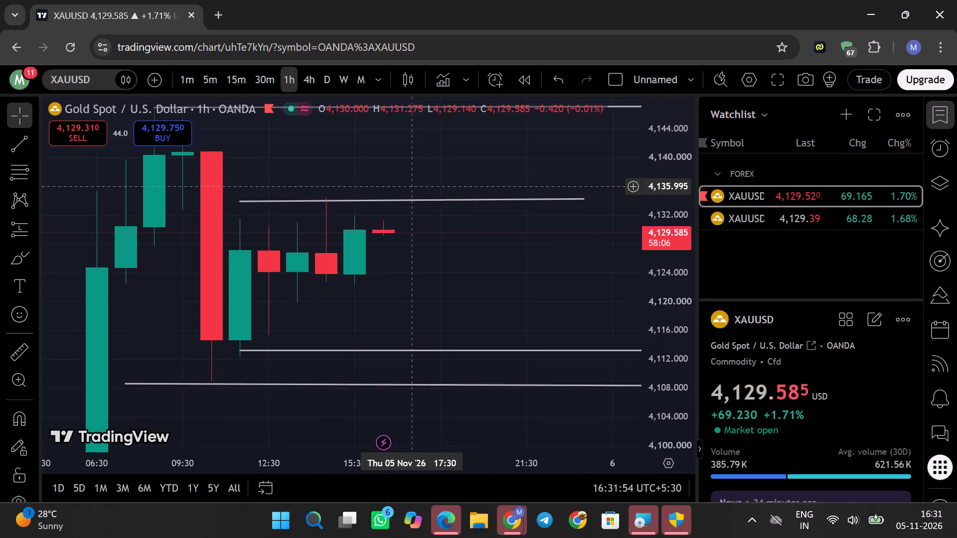
pyautogui.moveTo(408, 187); pyautogui.dragTo(378, 197)
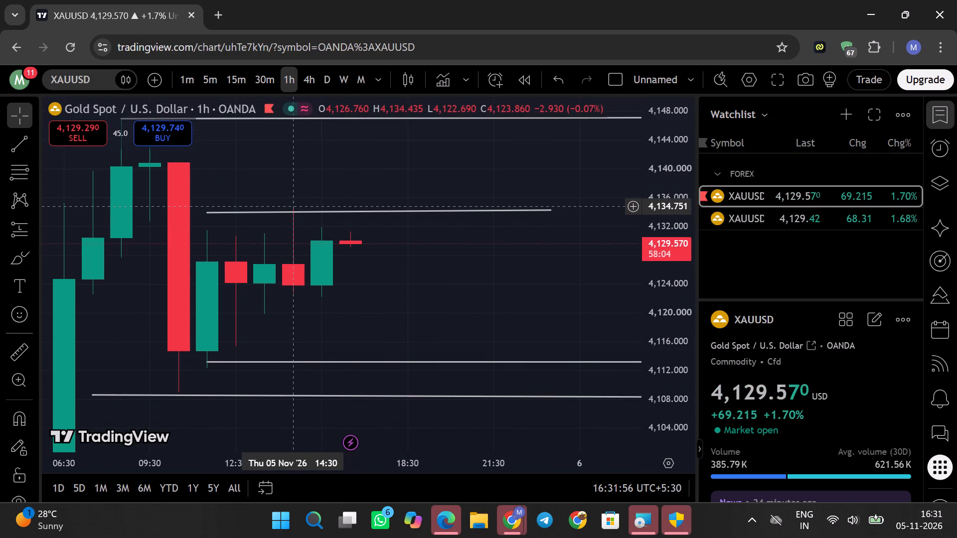
pyautogui.click(297, 207)
pyautogui.moveTo(296, 211); pyautogui.dragTo(322, 214)
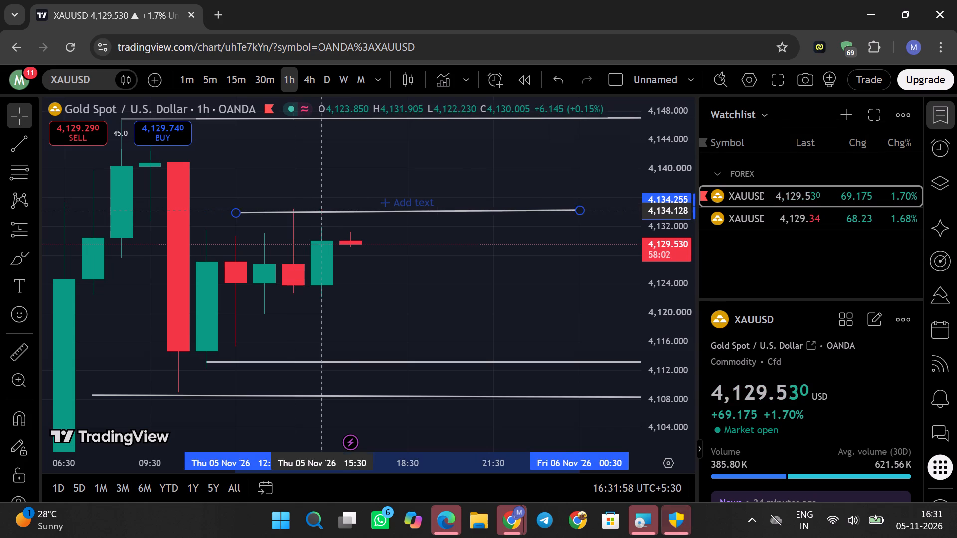
pyautogui.moveTo(322, 214); pyautogui.dragTo(385, 207)
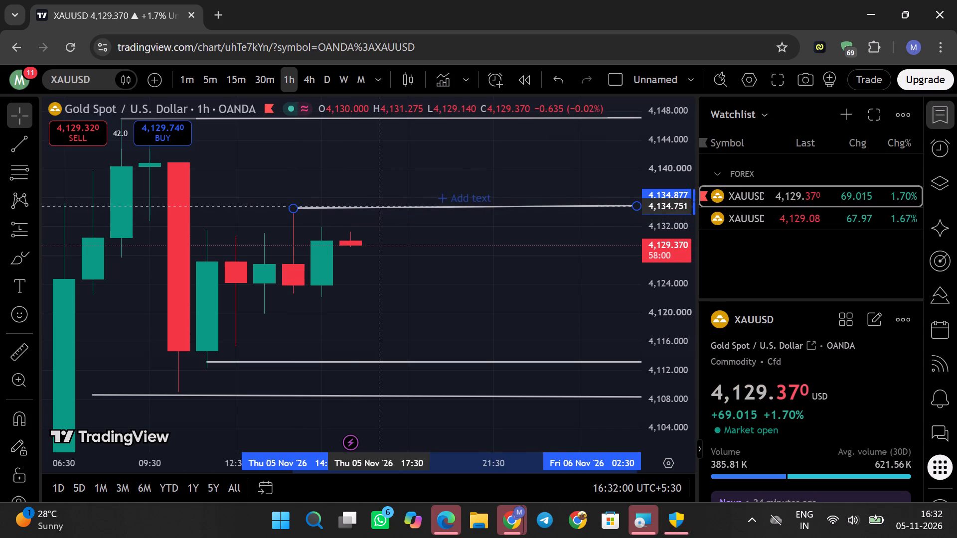
pyautogui.moveTo(385, 207); pyautogui.dragTo(385, 207)
pyautogui.moveTo(425, 239); pyautogui.dragTo(357, 242)
pyautogui.click(356, 242)
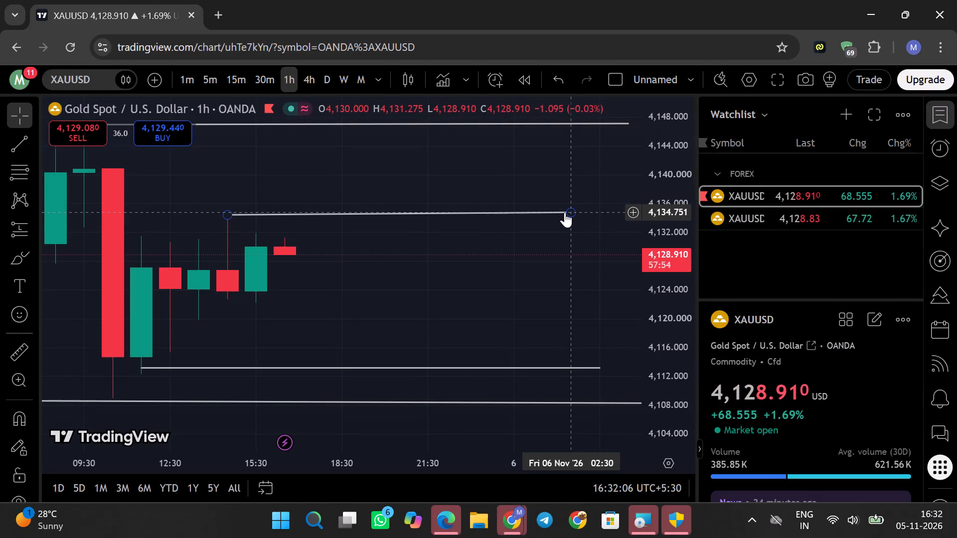
pyautogui.click(570, 212)
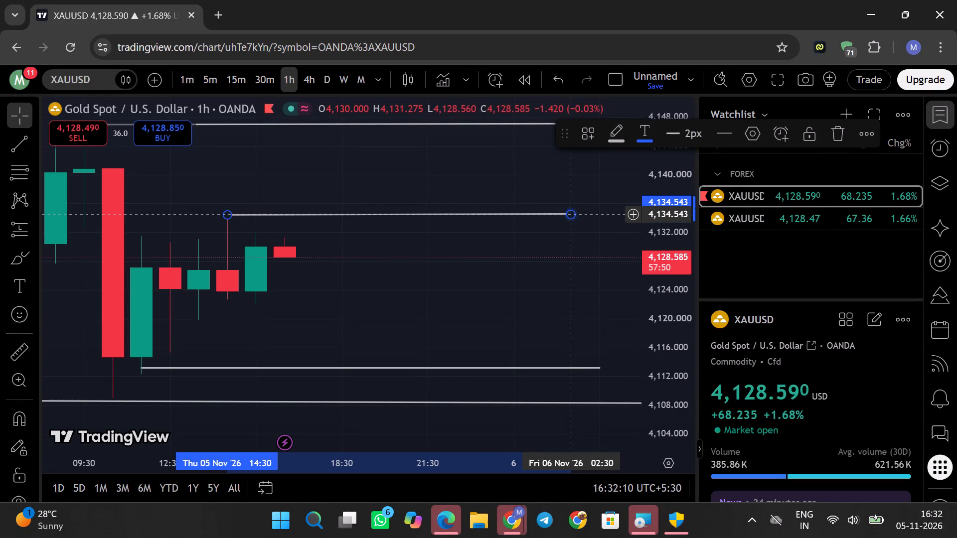
pyautogui.click(528, 239)
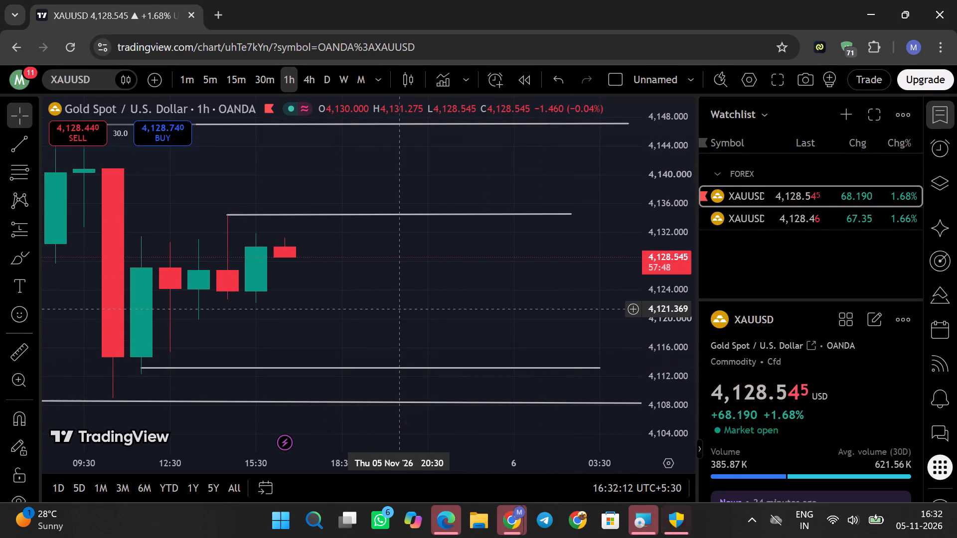
# Lower both ends of the line under the 5 November 11:30 candle to its low, about 4,112.
pyautogui.moveTo(392, 303); pyautogui.dragTo(529, 205)
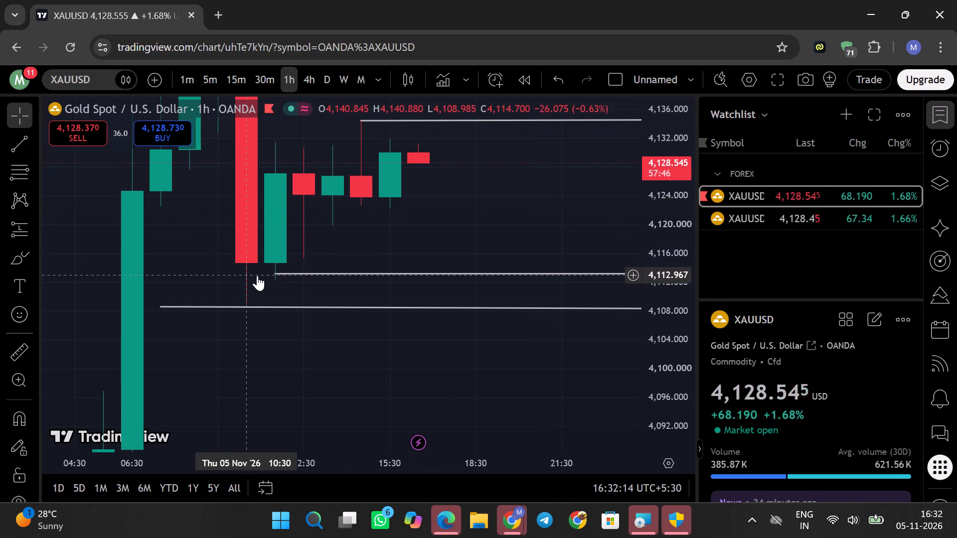
pyautogui.click(281, 276)
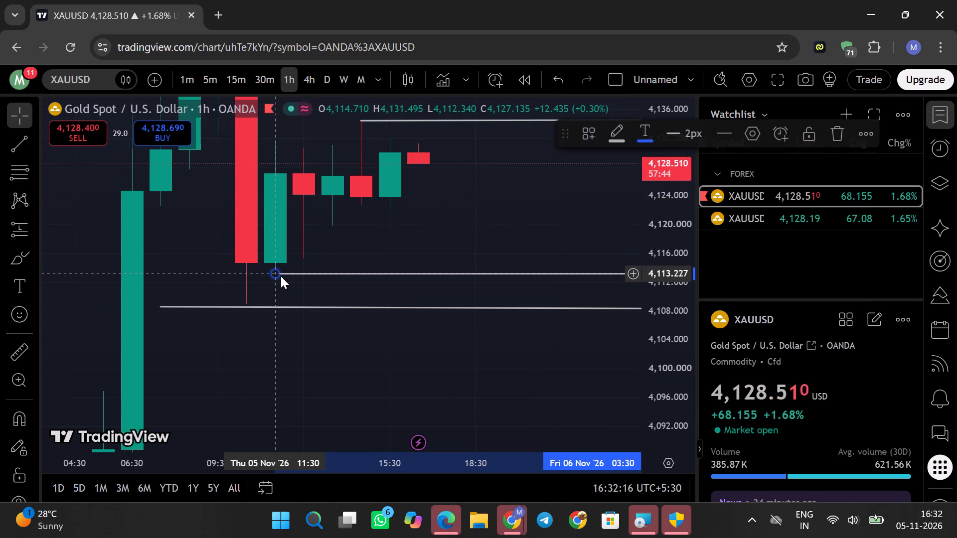
pyautogui.click(333, 262)
pyautogui.moveTo(564, 248); pyautogui.dragTo(289, 256)
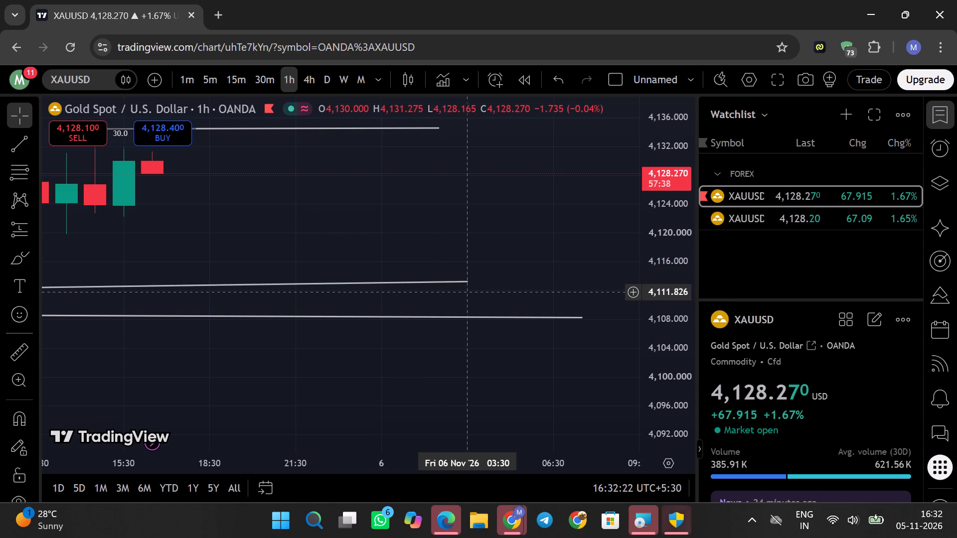
pyautogui.moveTo(465, 284); pyautogui.dragTo(471, 291)
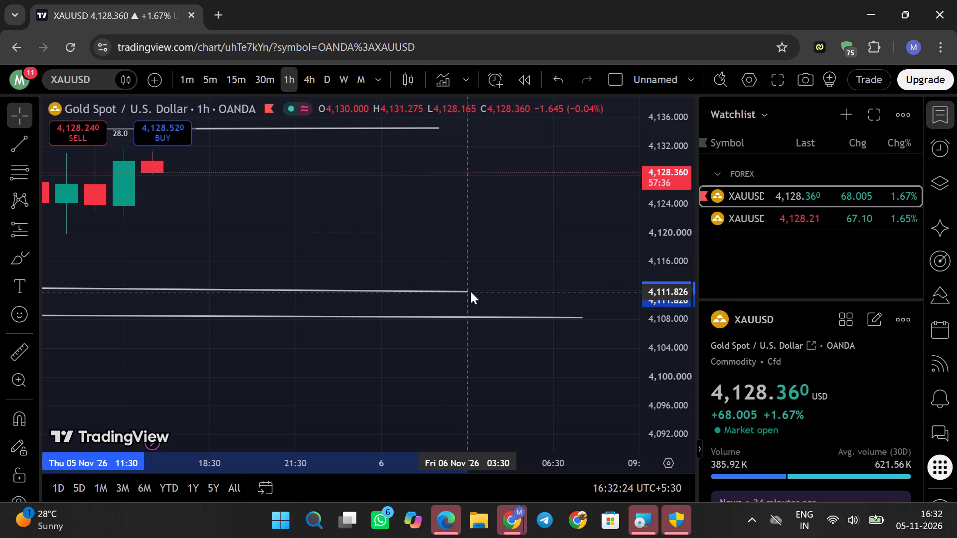
pyautogui.moveTo(471, 291); pyautogui.dragTo(476, 283)
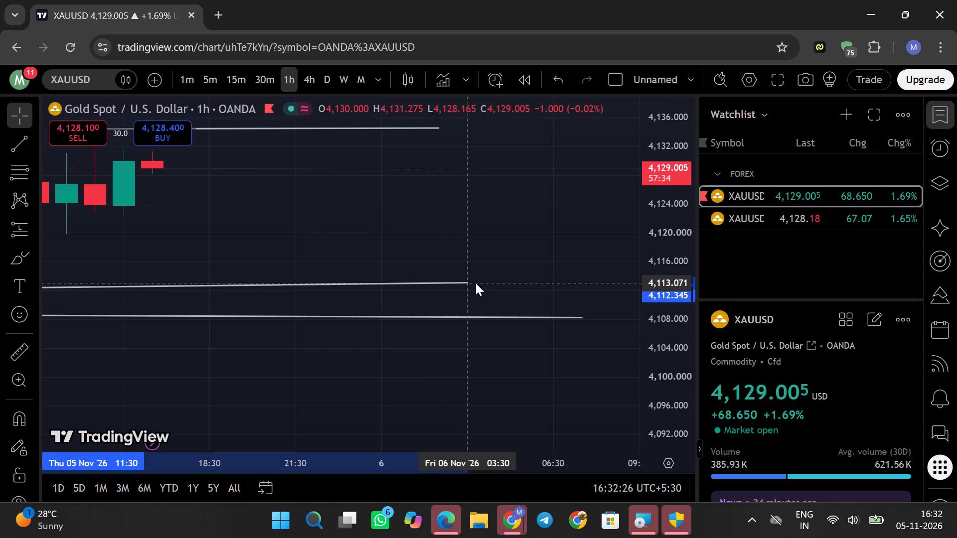
pyautogui.moveTo(476, 283); pyautogui.dragTo(476, 289)
pyautogui.click(525, 280)
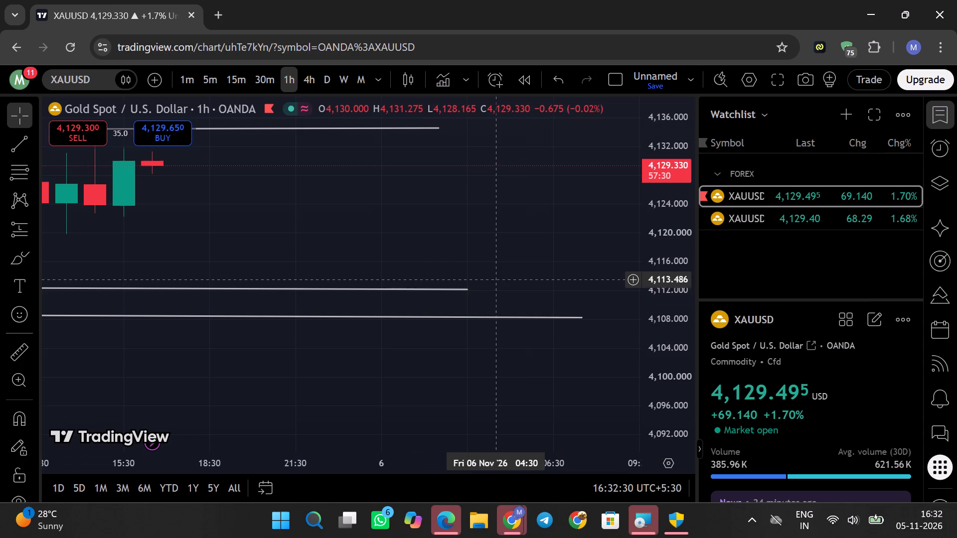
# Move the lowest line so it starts at the 5 November 10:30 candle's low, about 4,109.
pyautogui.moveTo(454, 243); pyautogui.dragTo(628, 225)
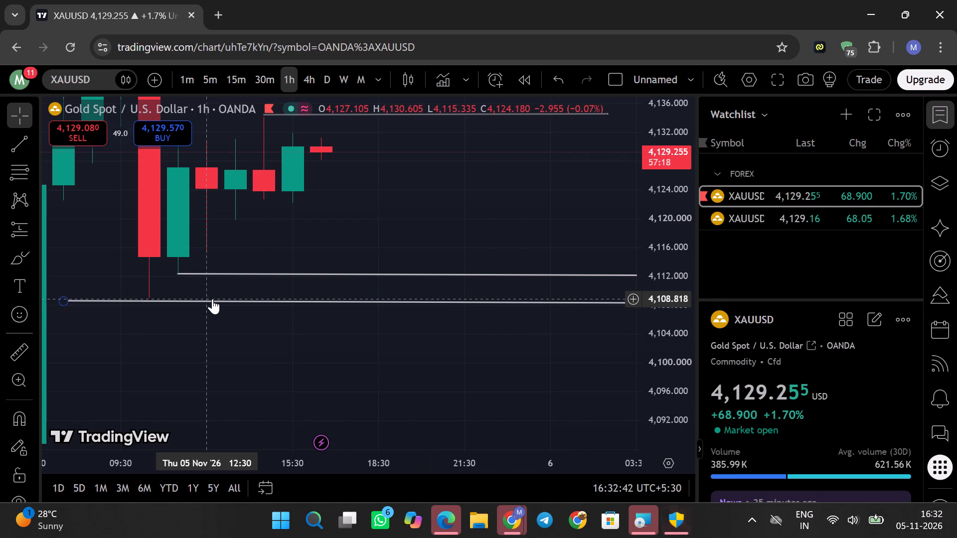
pyautogui.moveTo(212, 298); pyautogui.dragTo(271, 313)
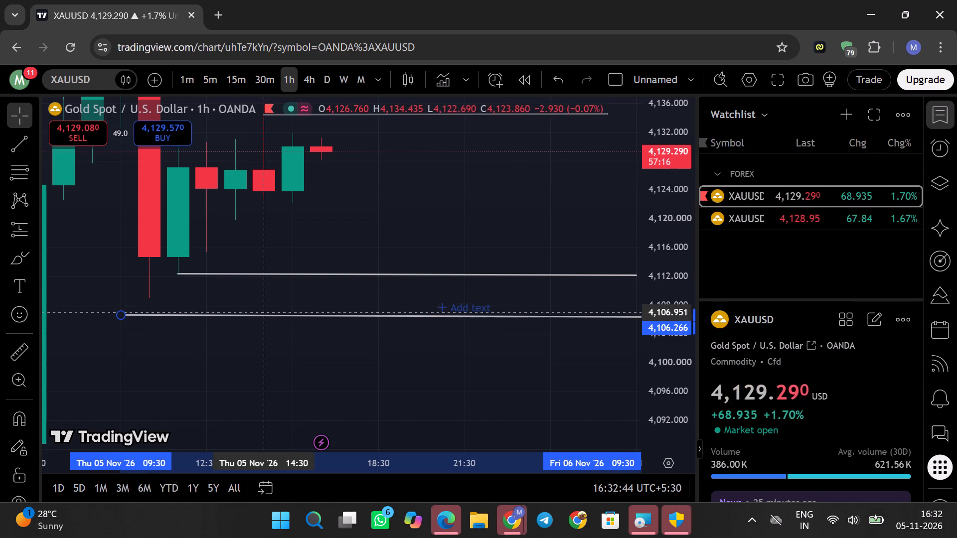
pyautogui.moveTo(271, 313); pyautogui.dragTo(304, 294)
pyautogui.click(236, 321)
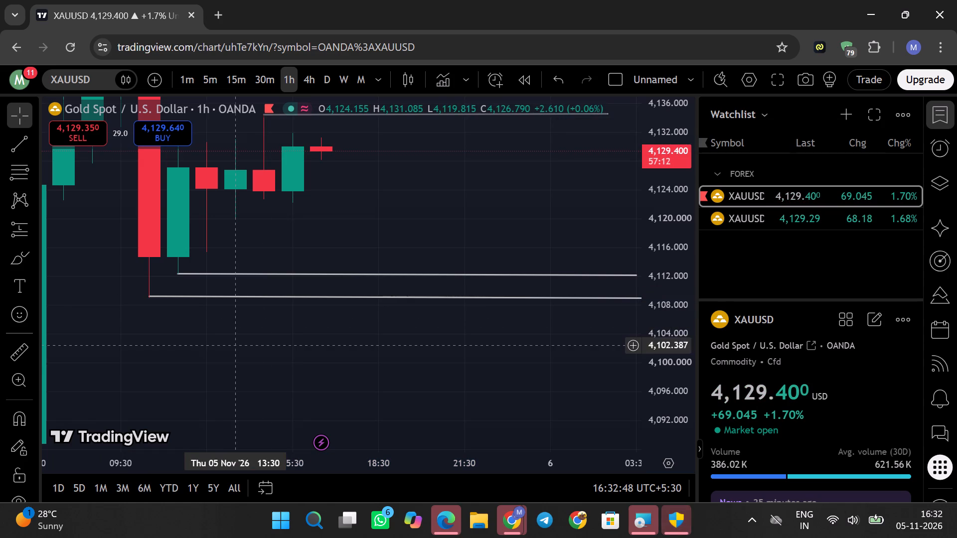
pyautogui.click(180, 297)
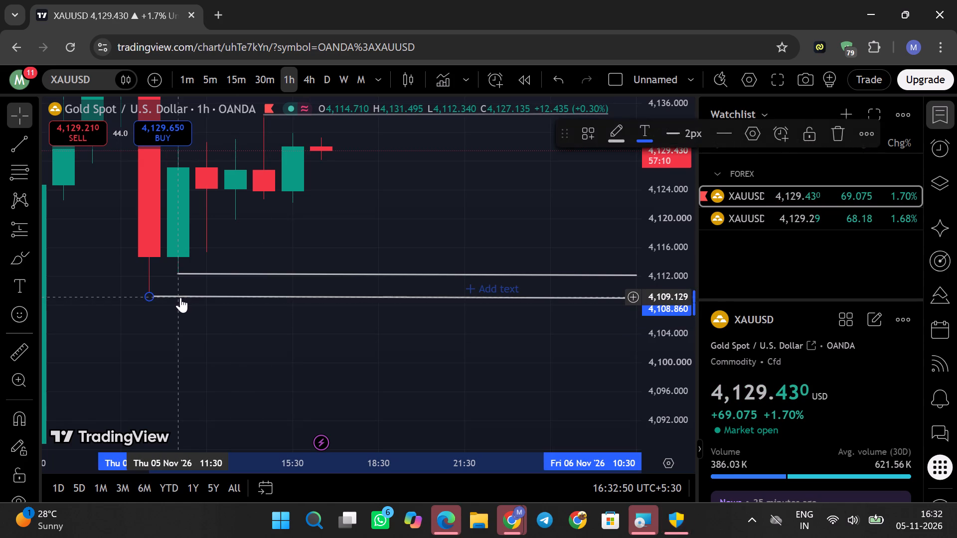
# Review the four 5 November level lines against the candles on the 1-hour chart.
pyautogui.click(178, 316)
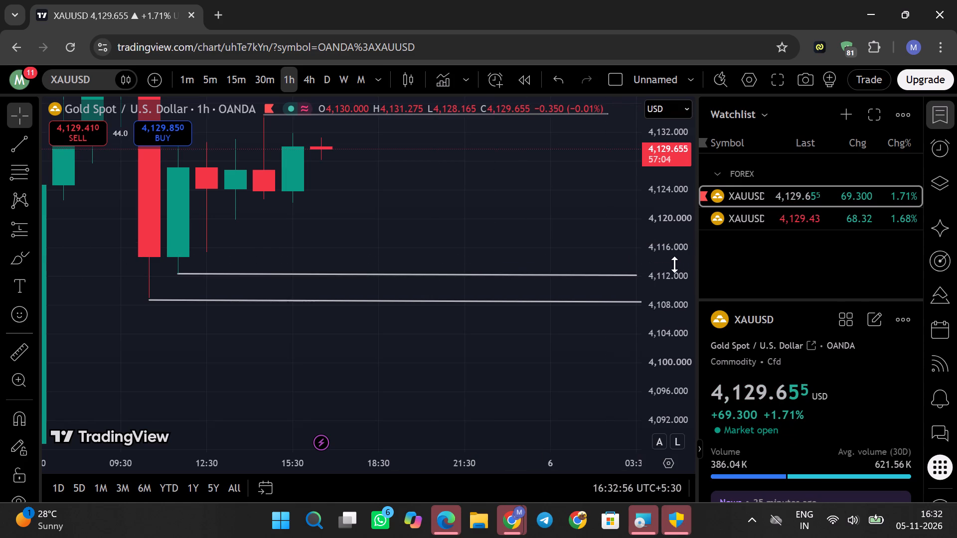
pyautogui.scroll(-10, 672, 265)
pyautogui.scroll(6, 669, 264)
pyautogui.scroll(-1, 669, 264)
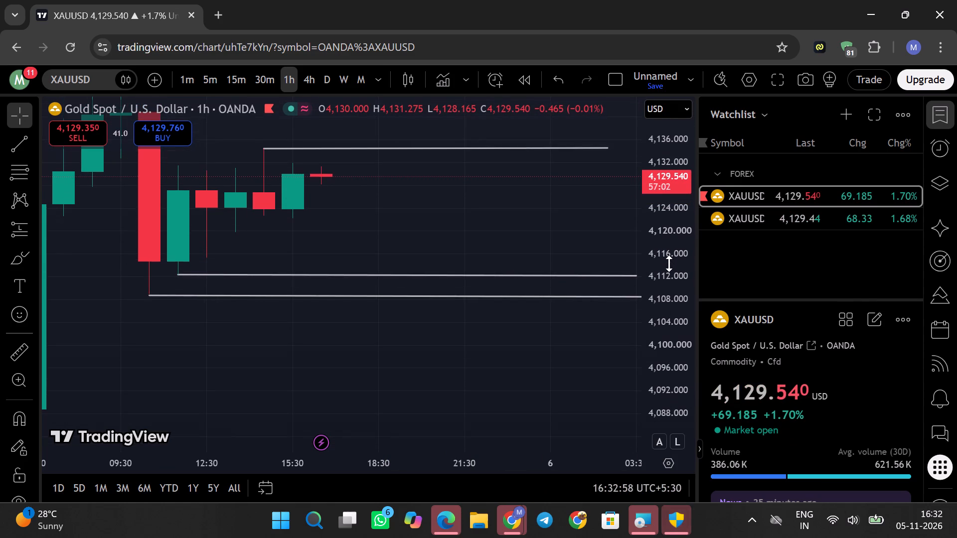
pyautogui.scroll(2, 669, 264)
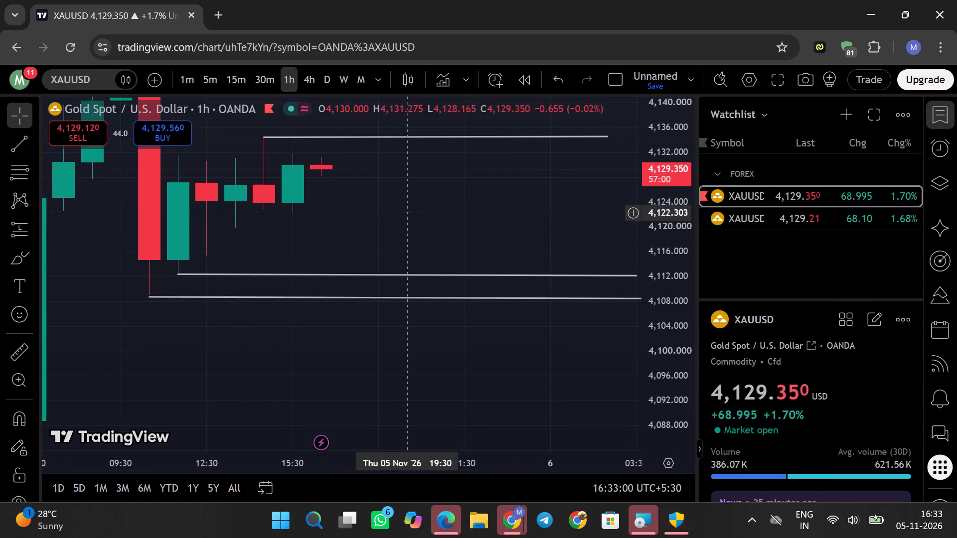
pyautogui.moveTo(394, 209); pyautogui.dragTo(416, 316)
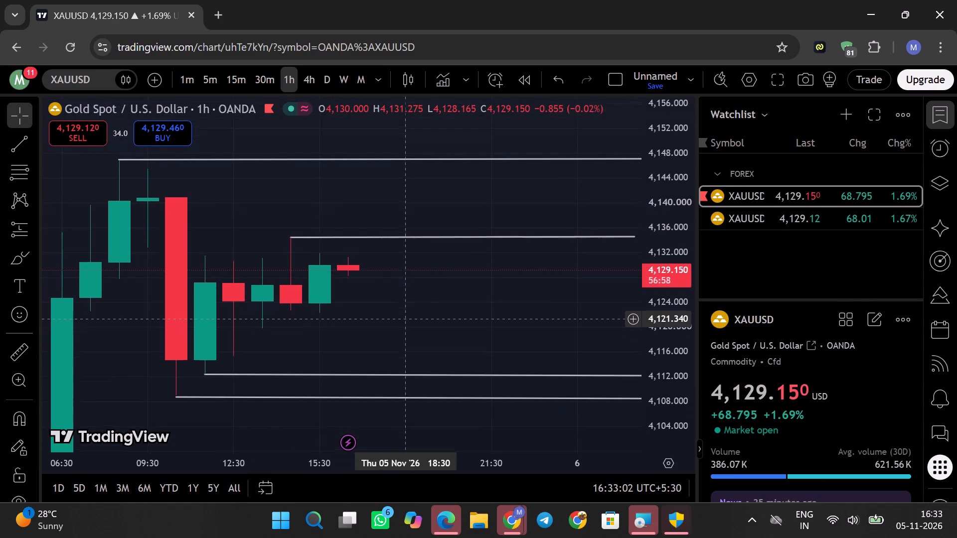
pyautogui.moveTo(416, 316); pyautogui.dragTo(405, 305)
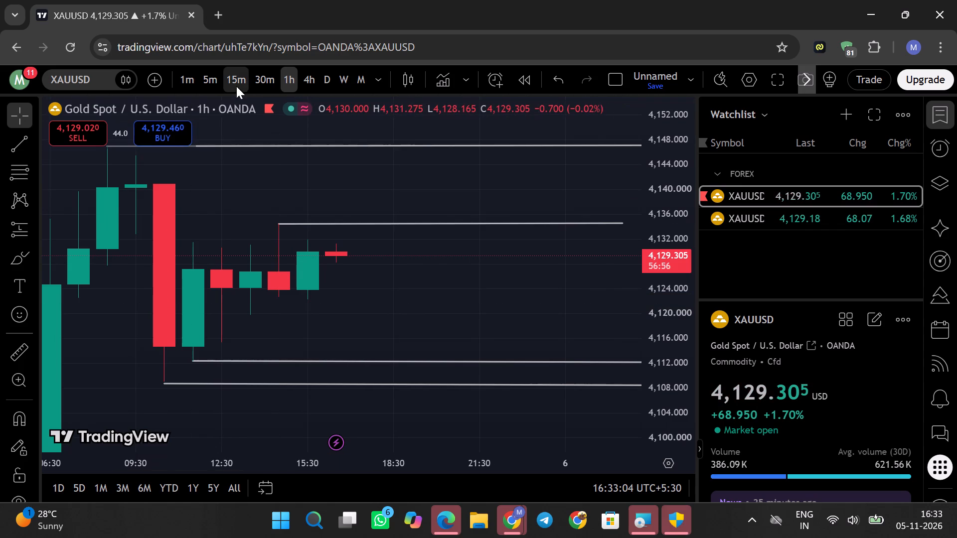
# On the 30-minute timeframe, move the start of the uppermost 5 November line onto the 09:00 candle's high, about 4,147.
pyautogui.click(267, 85)
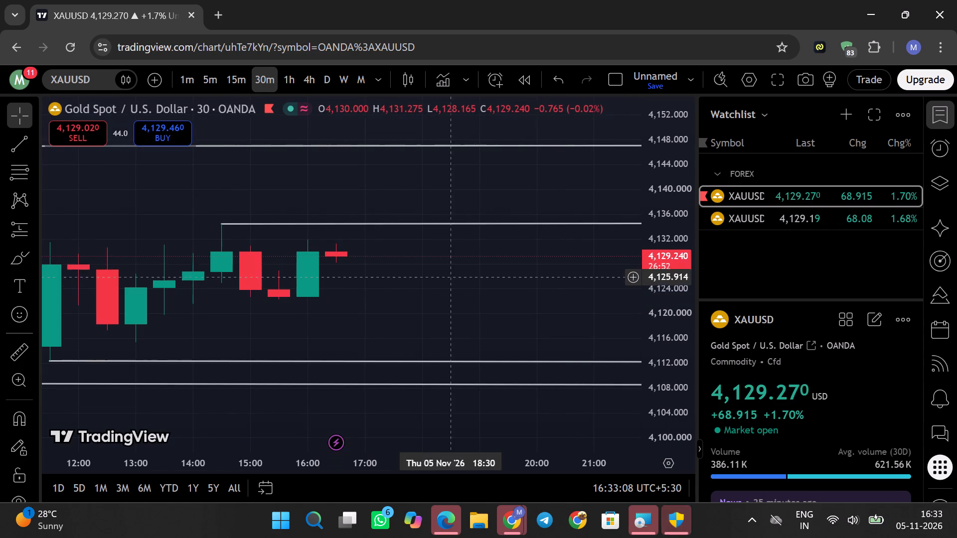
pyautogui.scroll(6, 661, 264)
pyautogui.scroll(-4, 658, 262)
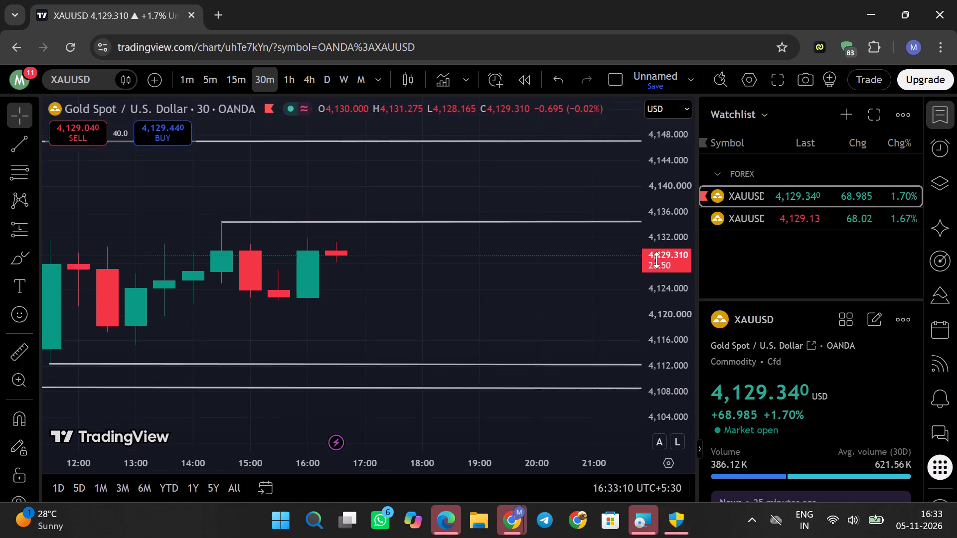
pyautogui.scroll(-7, 656, 260)
pyautogui.scroll(5, 656, 260)
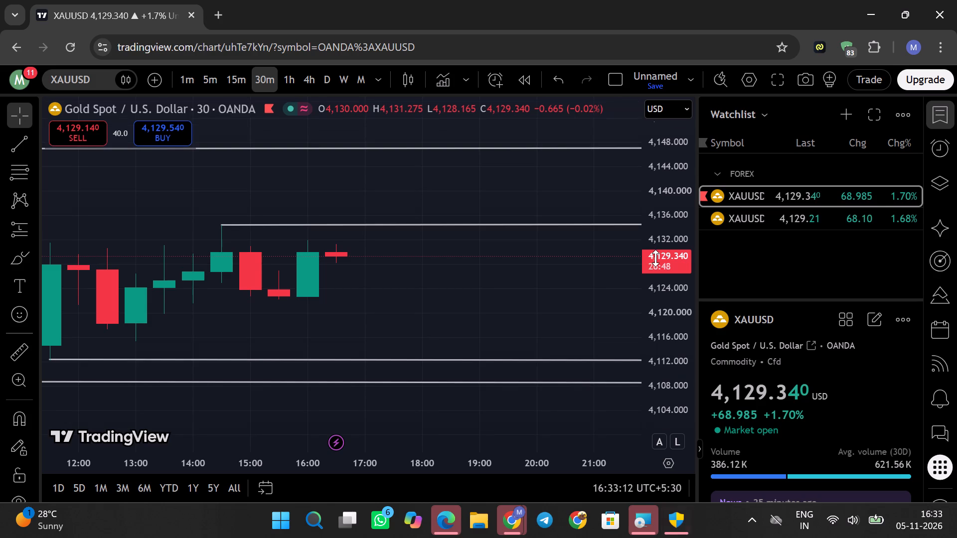
pyautogui.scroll(-2, 654, 257)
pyautogui.scroll(1, 654, 257)
pyautogui.scroll(-1, 654, 257)
pyautogui.scroll(1, 654, 257)
pyautogui.scroll(-2, 653, 256)
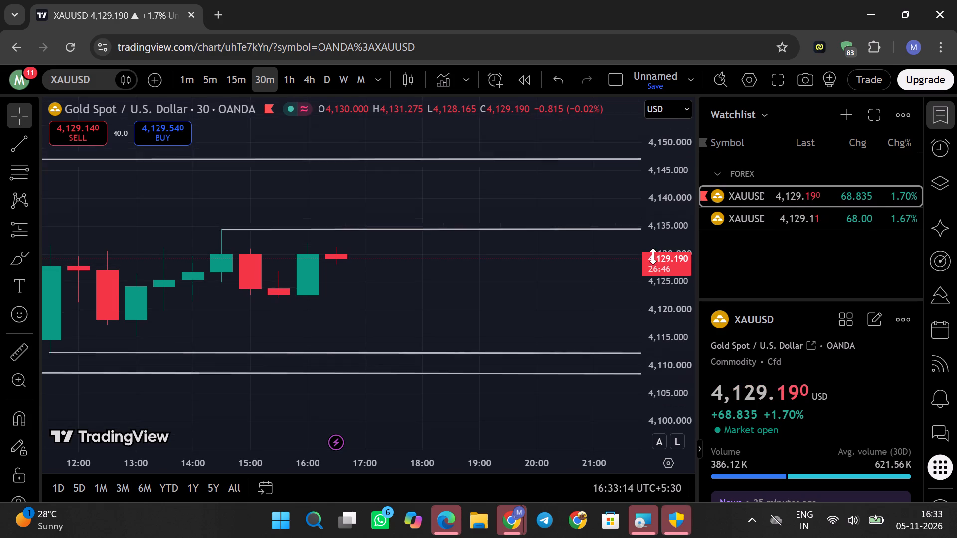
pyautogui.scroll(-3, 653, 256)
pyautogui.scroll(7, 653, 256)
pyautogui.scroll(-1, 653, 256)
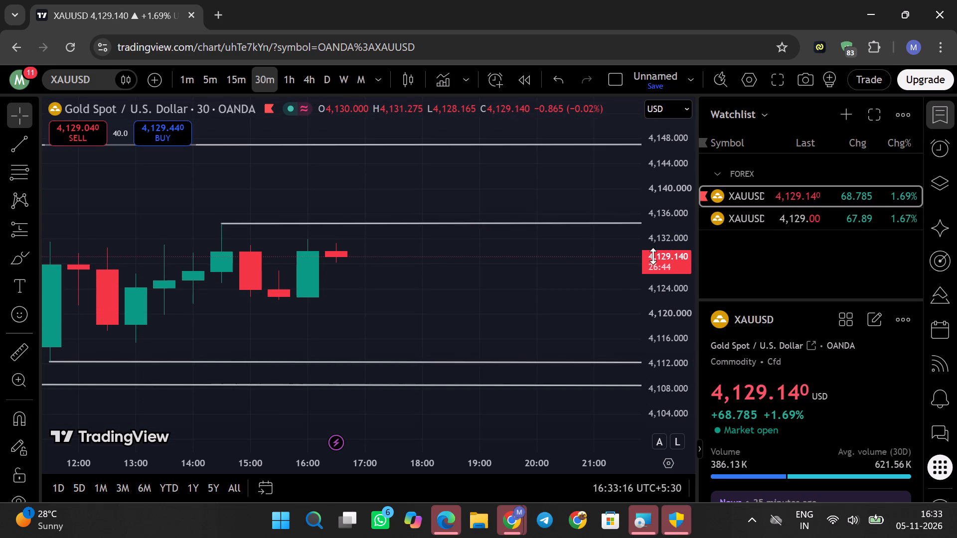
pyautogui.scroll(-4, 653, 256)
pyautogui.scroll(12, 652, 256)
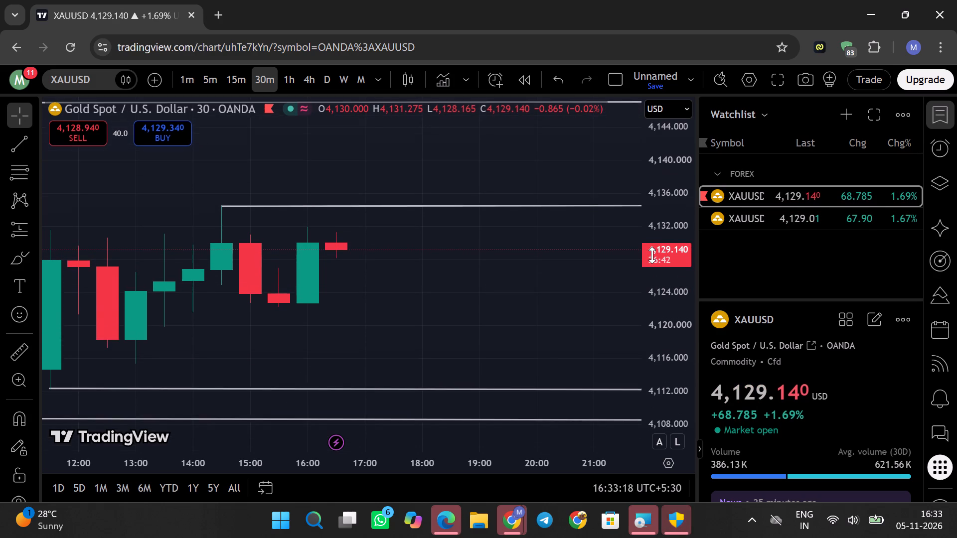
pyautogui.scroll(-2, 652, 255)
pyautogui.scroll(-7, 147, 252)
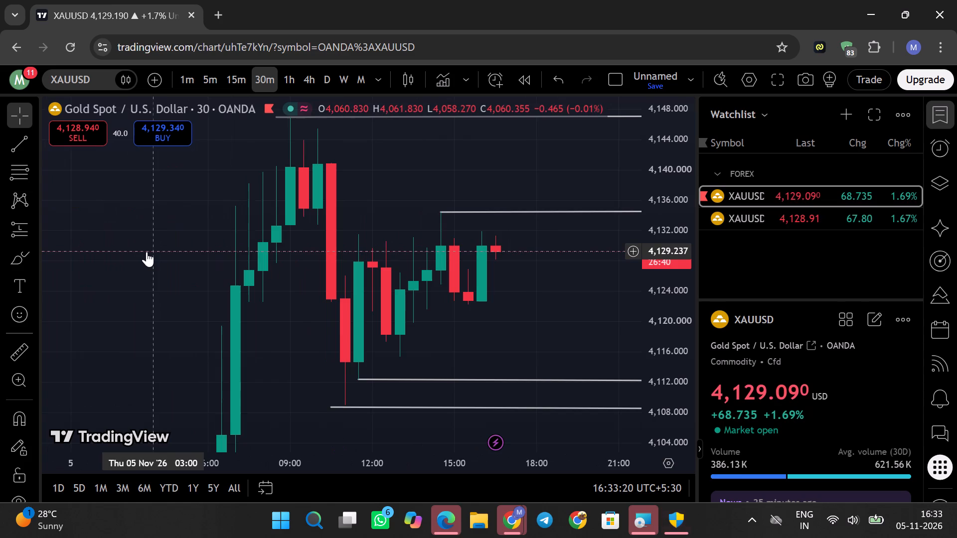
pyautogui.scroll(-2, 147, 252)
pyautogui.scroll(2, 147, 252)
pyautogui.scroll(-1, 146, 251)
pyautogui.scroll(1, 146, 251)
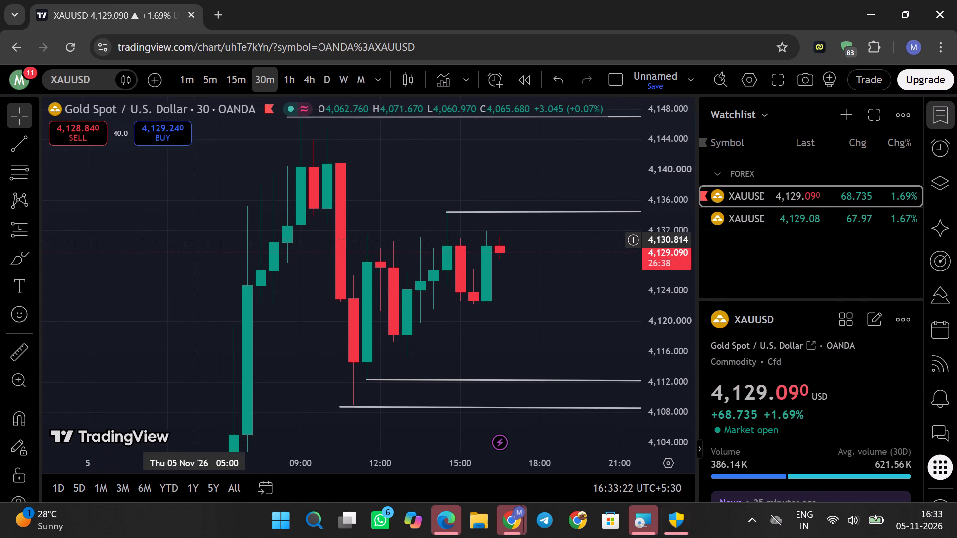
pyautogui.scroll(-1, 350, 230)
pyautogui.scroll(-6, 687, 251)
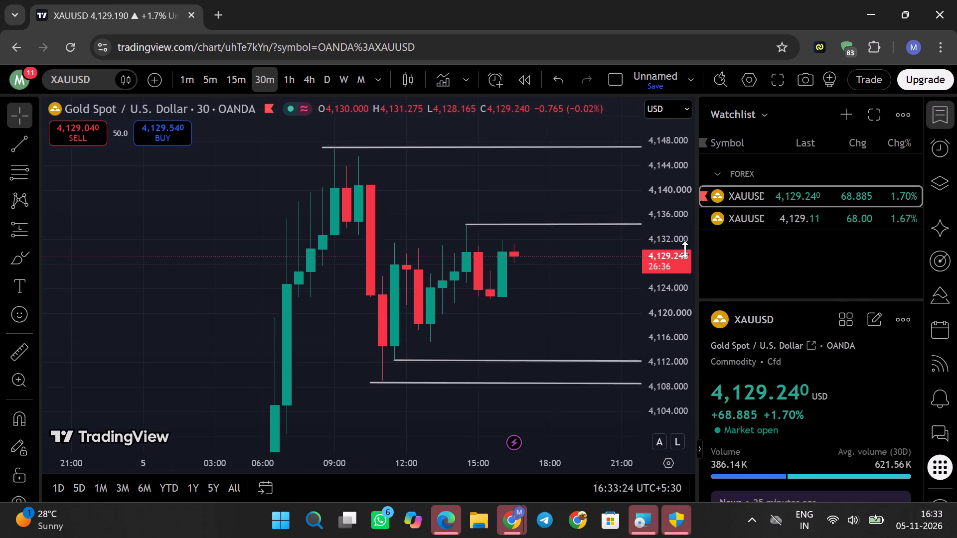
pyautogui.scroll(-4, 685, 250)
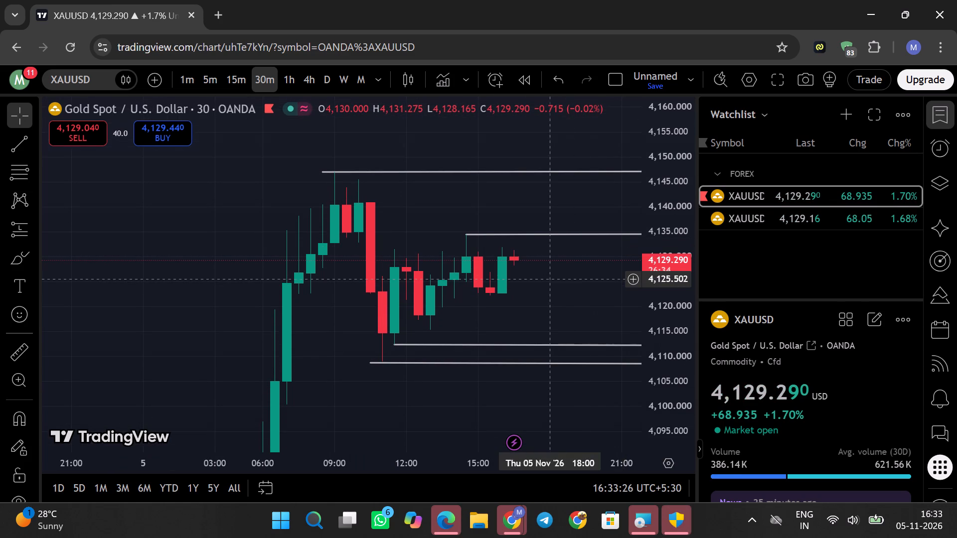
pyautogui.moveTo(546, 279); pyautogui.dragTo(340, 267)
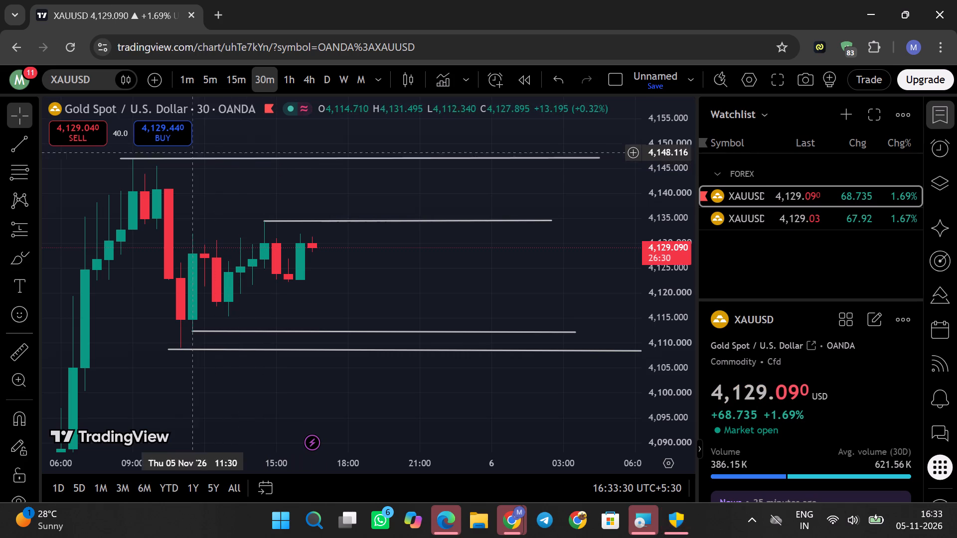
pyautogui.moveTo(125, 157); pyautogui.dragTo(131, 157)
pyautogui.click(120, 158)
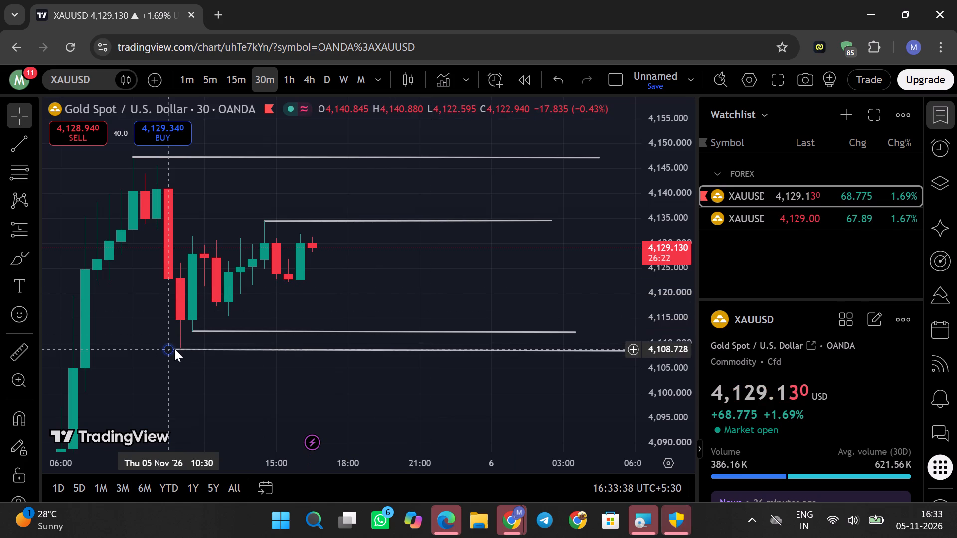
# Move the start of the lowest 5 November line onto the 11:00 candle's low, about 4,109.
pyautogui.moveTo(174, 349); pyautogui.dragTo(185, 347)
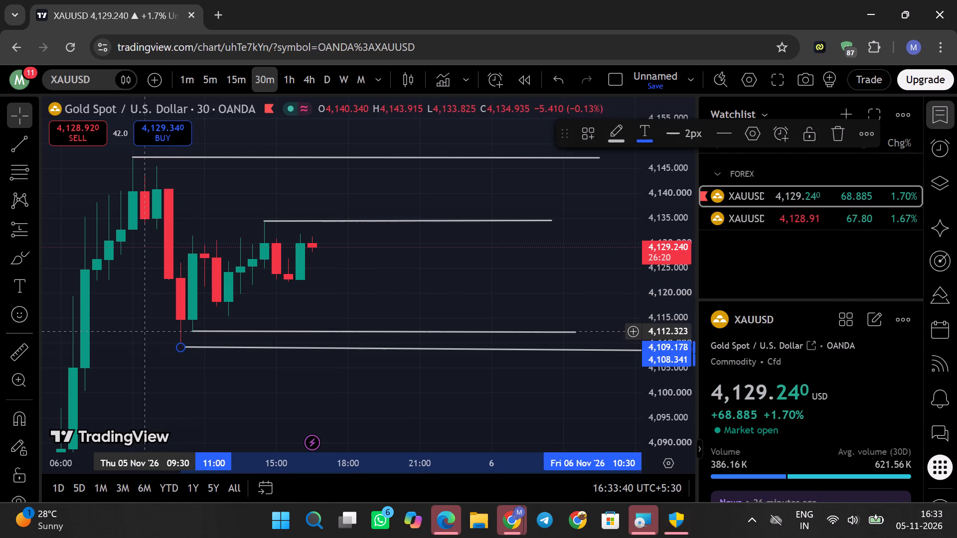
pyautogui.click(149, 331)
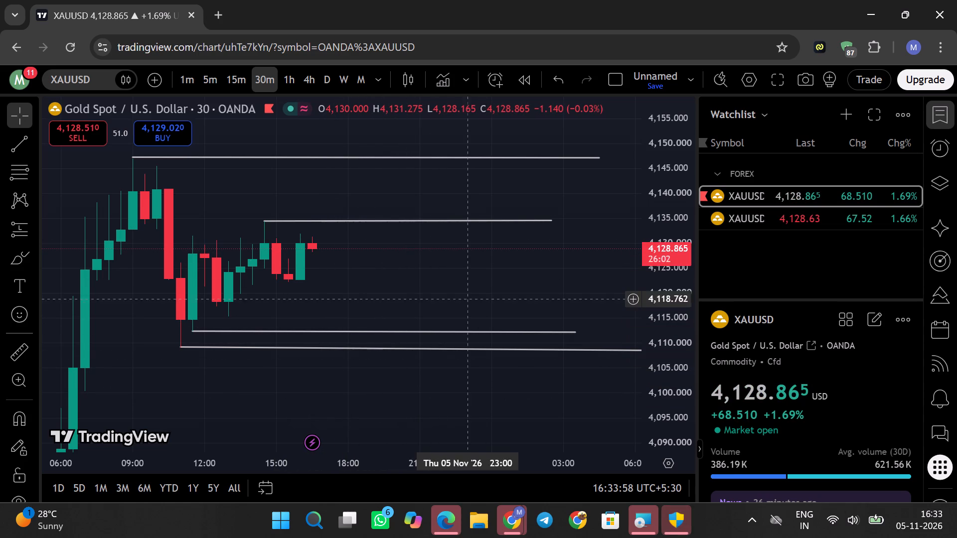
# On the 15-minute timeframe, move the start of the uppermost 5 November line onto the 09:15 candle's high, about 4,147.
pyautogui.click(239, 78)
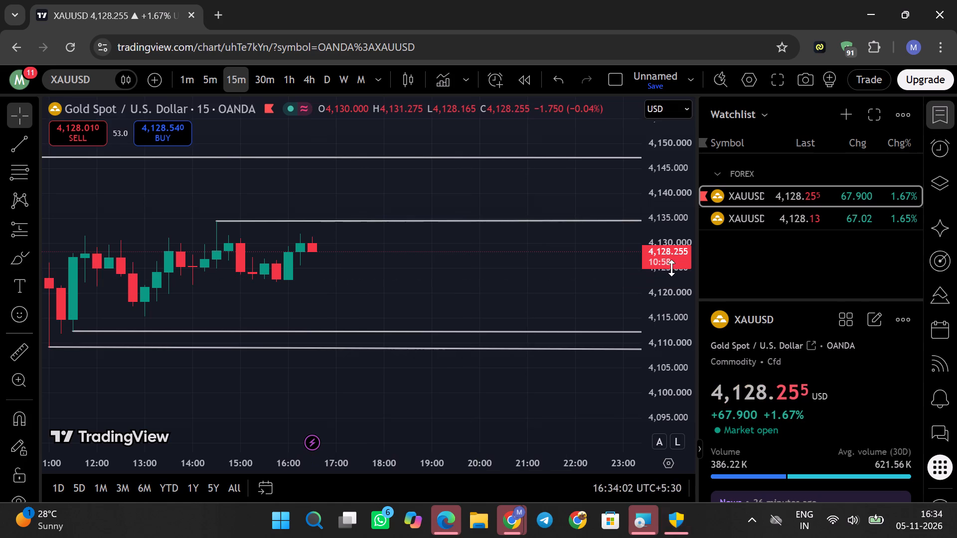
pyautogui.scroll(9, 675, 268)
pyautogui.scroll(-1, 672, 265)
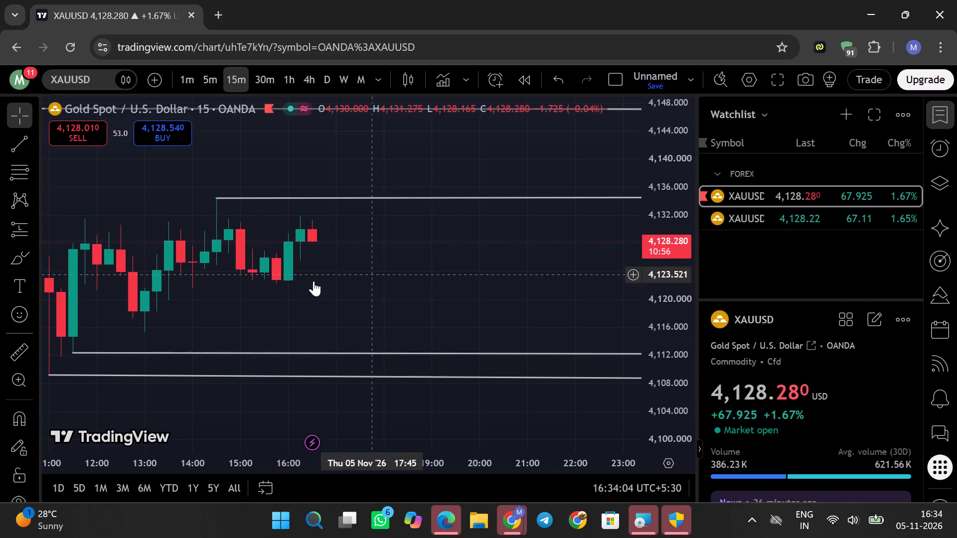
pyautogui.scroll(-4, 87, 283)
pyautogui.scroll(1, 87, 283)
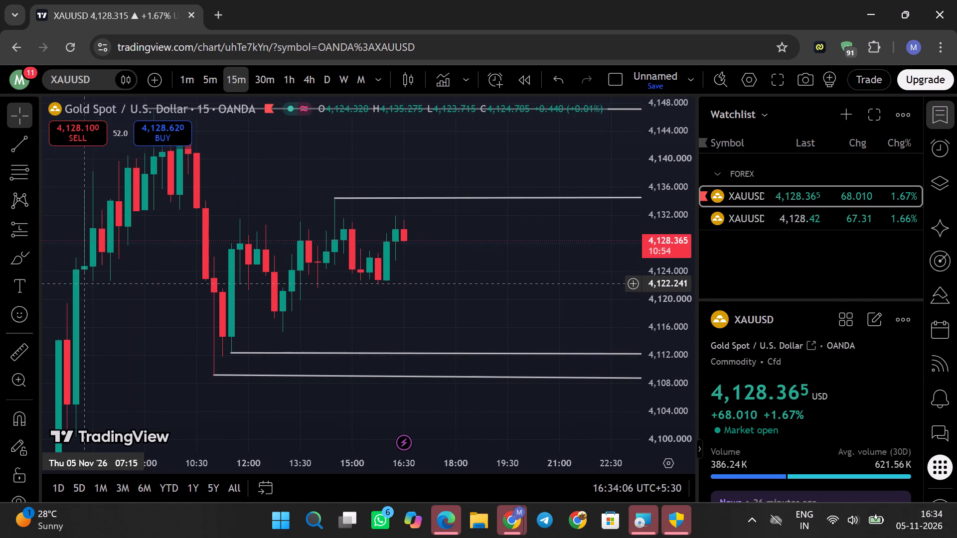
pyautogui.moveTo(125, 285); pyautogui.dragTo(100, 369)
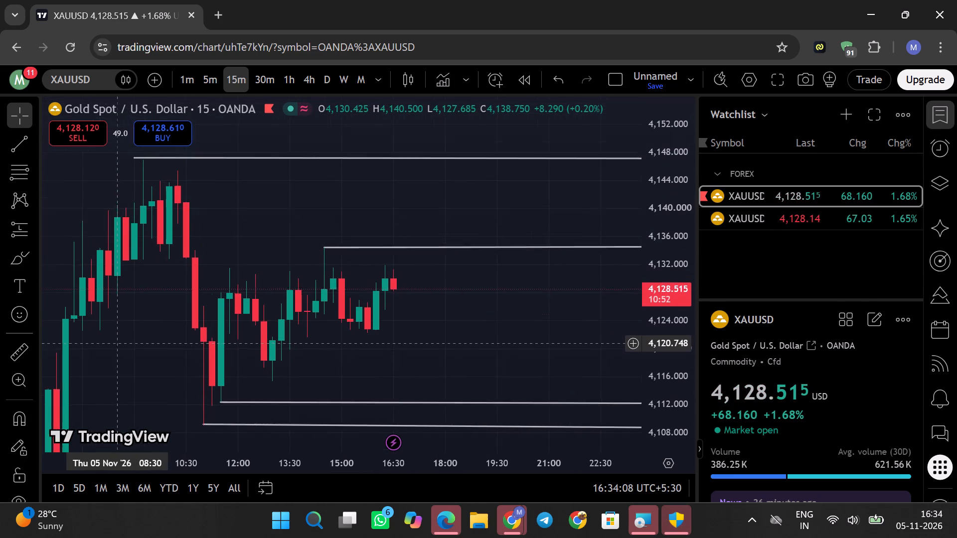
pyautogui.moveTo(100, 369); pyautogui.dragTo(99, 358)
pyautogui.moveTo(99, 347); pyautogui.dragTo(103, 340)
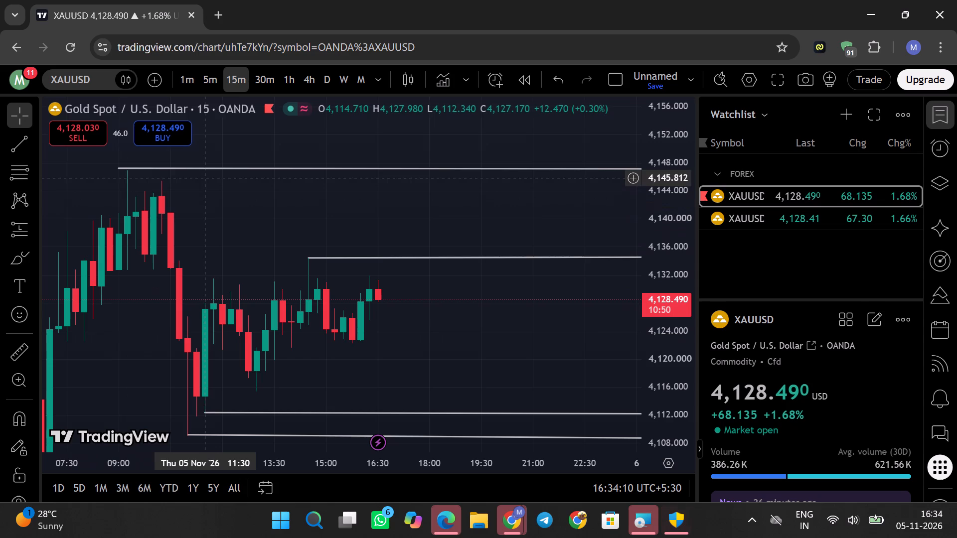
pyautogui.moveTo(206, 168); pyautogui.dragTo(212, 168)
pyautogui.click(113, 183)
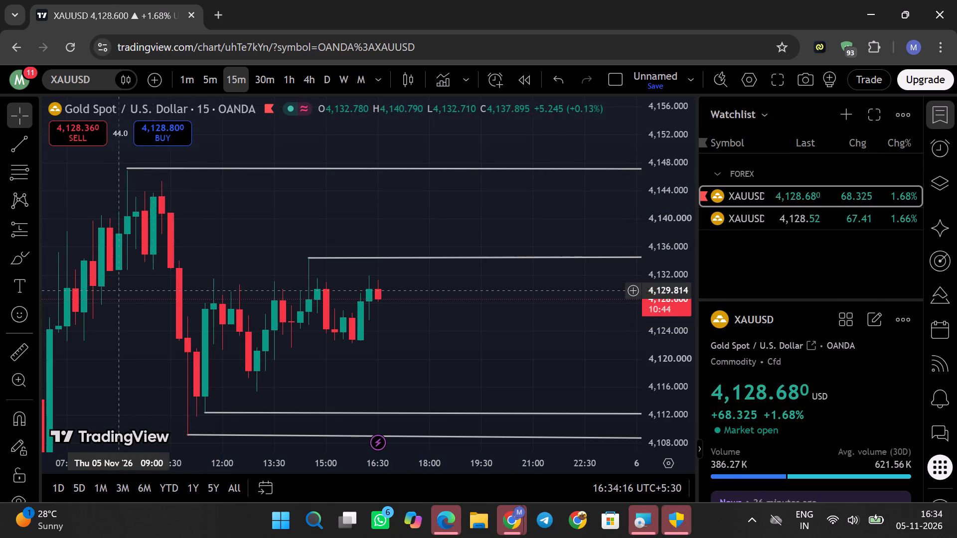
# Switch to the weekly timeframe and examine the drawn high and low levels against the September to November candles.
pyautogui.click(337, 86)
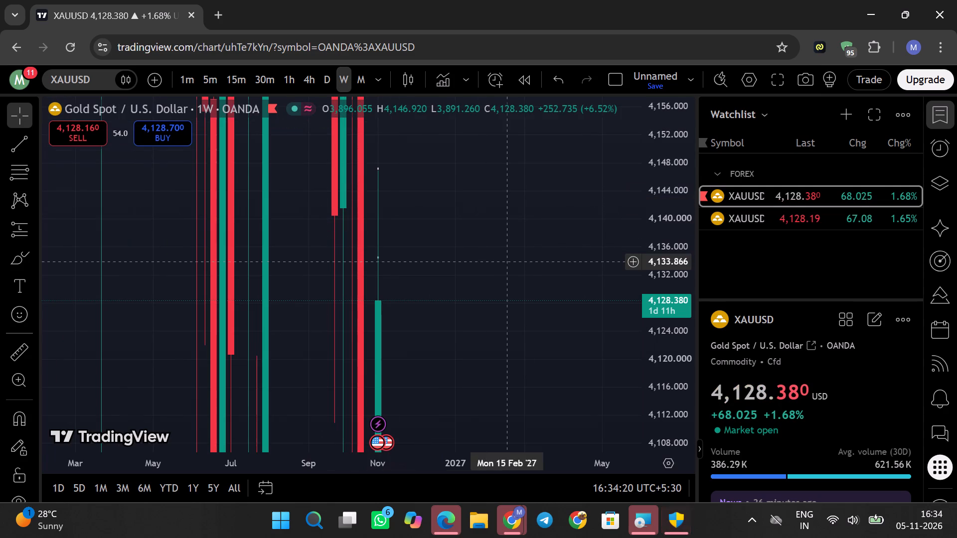
pyautogui.scroll(-5, 506, 263)
pyautogui.scroll(-1, 553, 257)
pyautogui.scroll(-1, 644, 271)
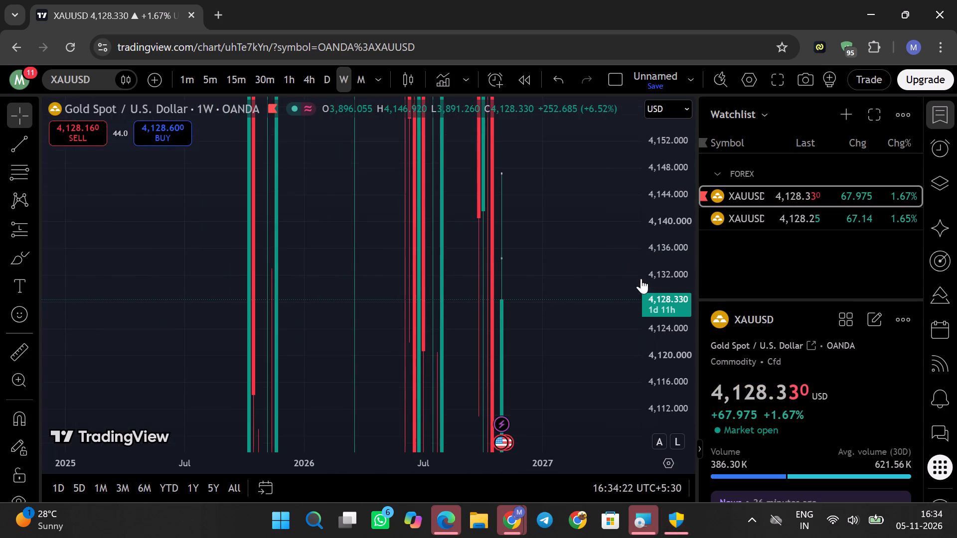
pyautogui.scroll(-17, 640, 278)
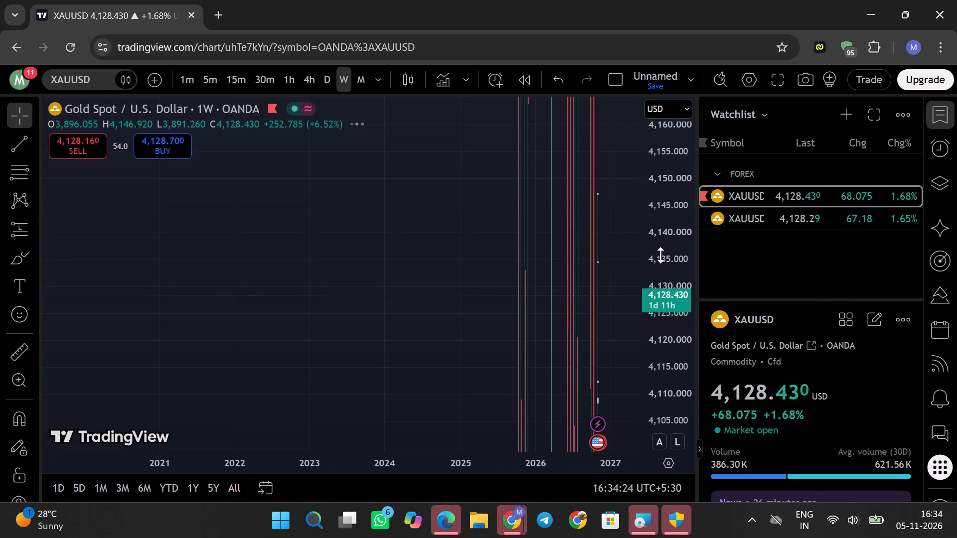
pyautogui.scroll(-1, 660, 255)
pyautogui.scroll(2, 660, 255)
pyautogui.scroll(-5, 660, 253)
pyautogui.scroll(6, 555, 259)
pyautogui.scroll(-1, 475, 263)
pyautogui.scroll(11, 475, 263)
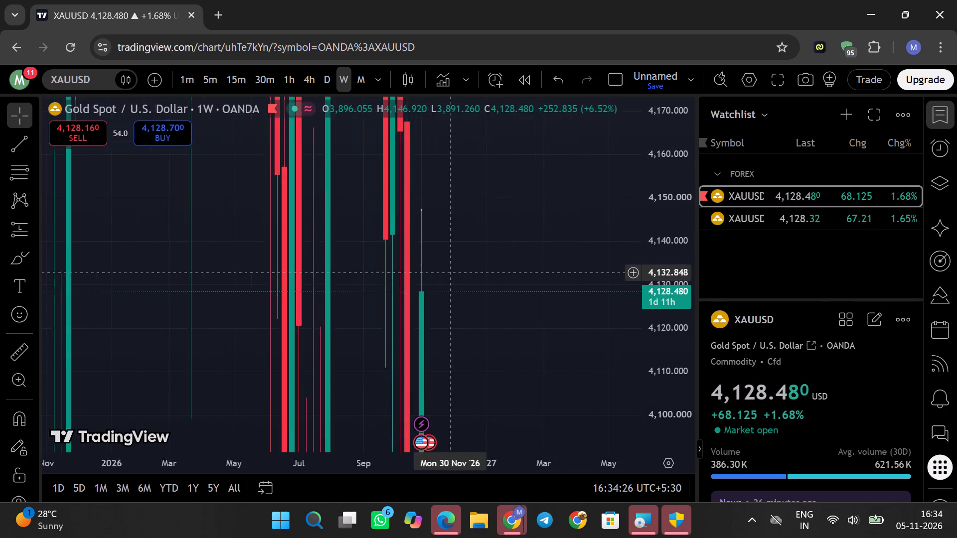
pyautogui.scroll(9, 448, 272)
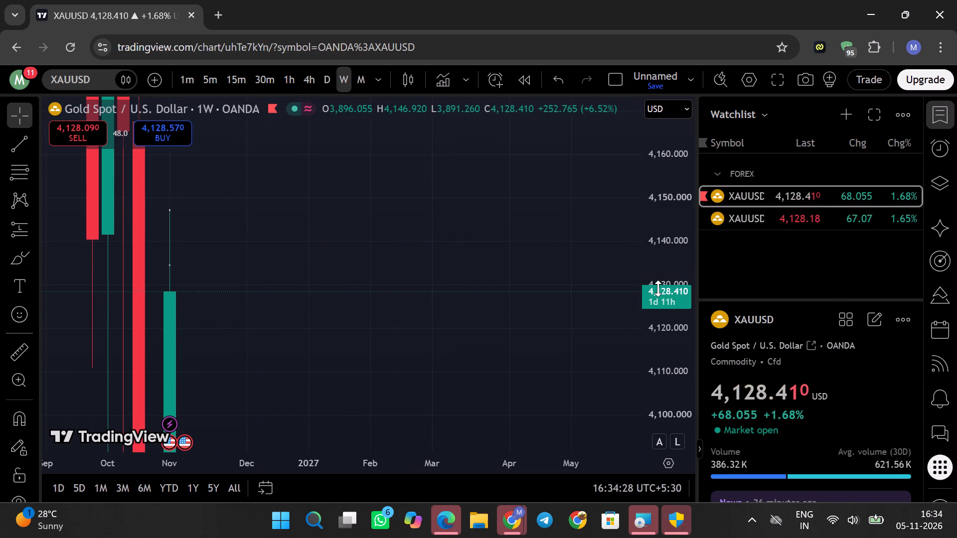
pyautogui.scroll(-3, 658, 288)
pyautogui.scroll(2, 658, 288)
pyautogui.scroll(-7, 659, 284)
pyautogui.scroll(1, 659, 283)
pyautogui.scroll(-12, 659, 285)
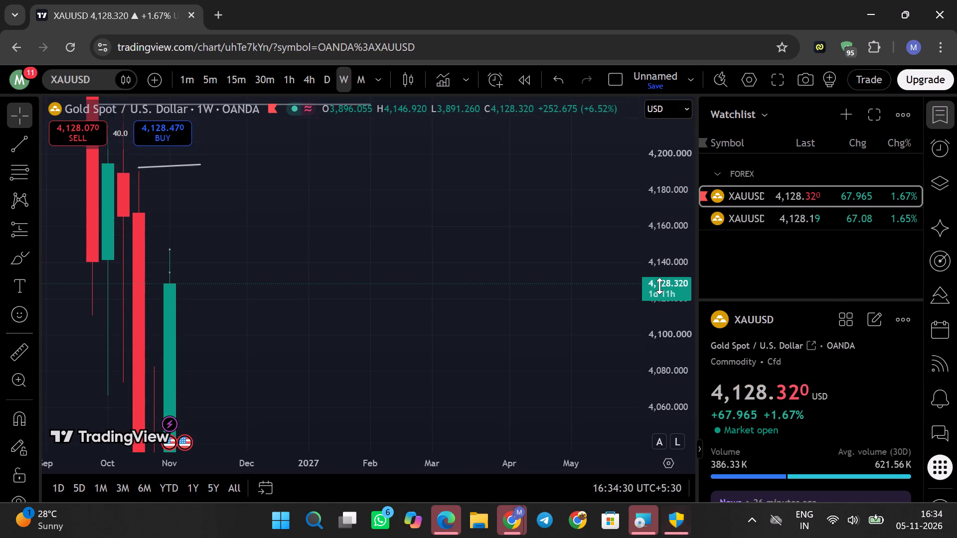
pyautogui.scroll(-20, 659, 286)
pyautogui.scroll(-2, 659, 286)
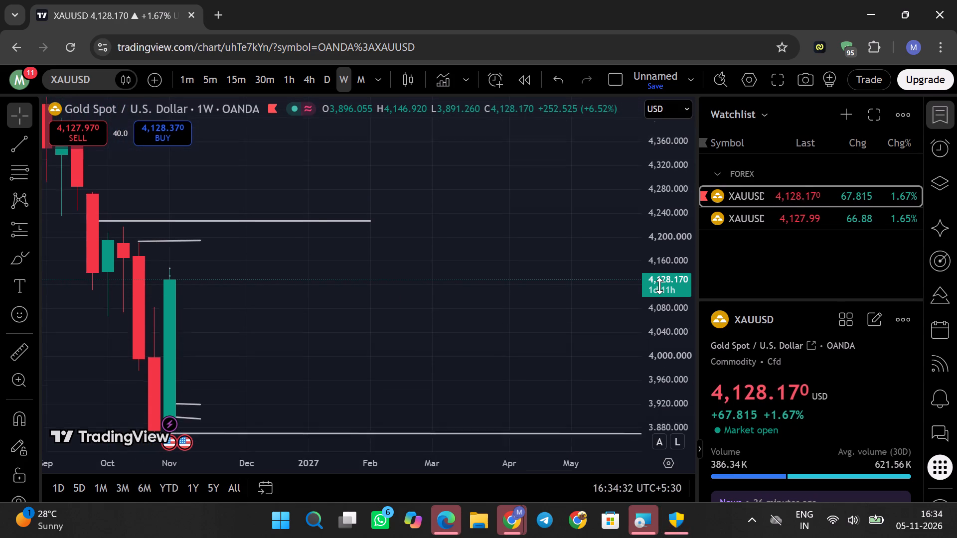
pyautogui.scroll(-6, 659, 286)
pyautogui.scroll(2, 659, 286)
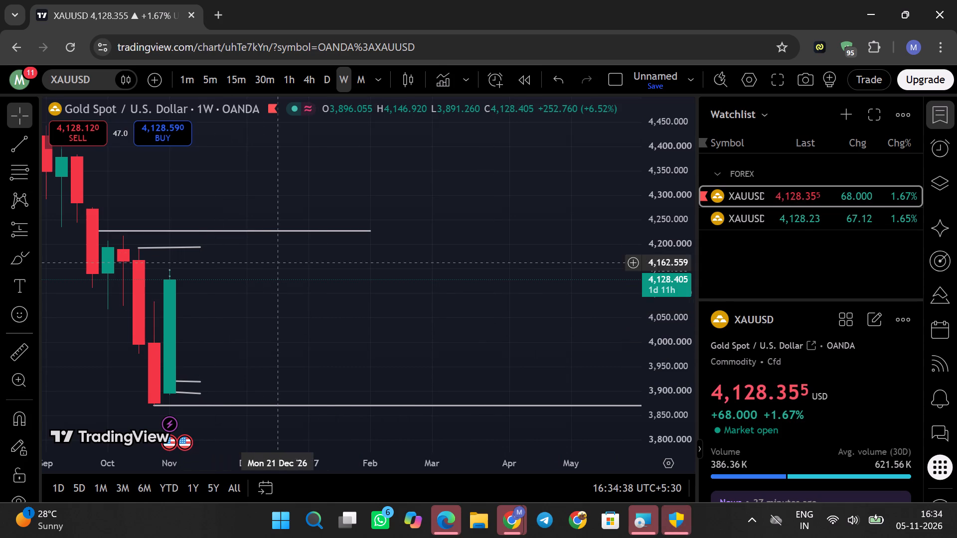
# Switch to the daily timeframe and review the drawn levels around the late October and early November candles.
pyautogui.click(325, 85)
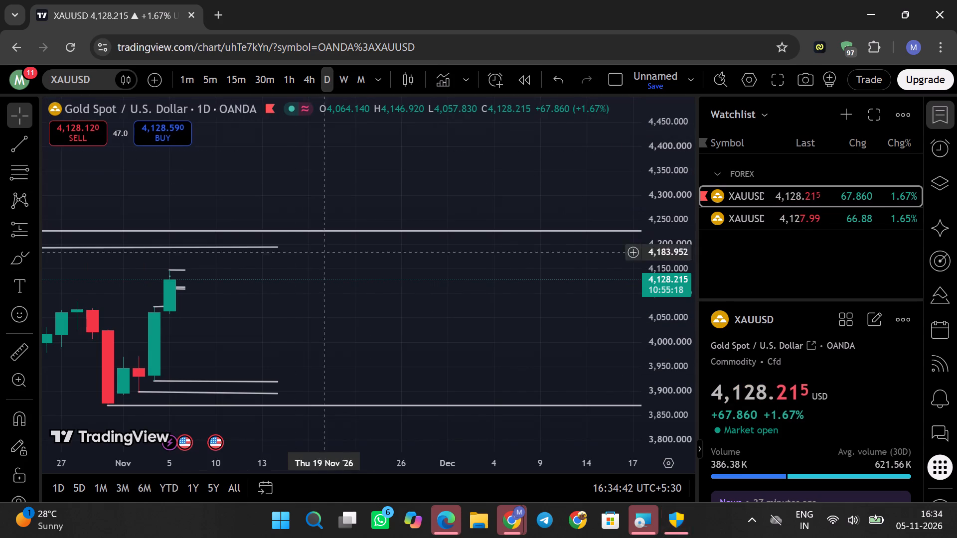
pyautogui.moveTo(324, 315); pyautogui.dragTo(420, 244)
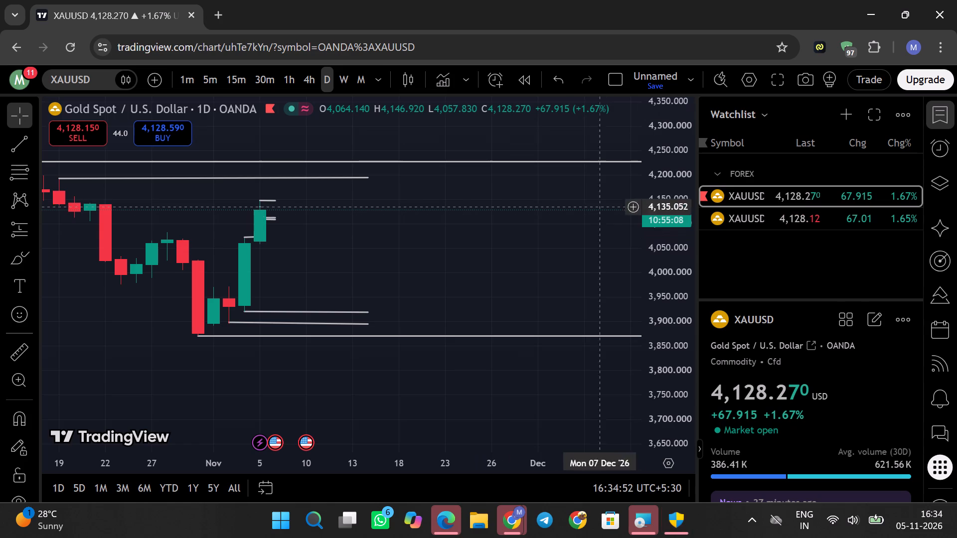
# Review the drawn high and low levels on the monthly timeframe and again on the weekly timeframe.
pyautogui.click(362, 80)
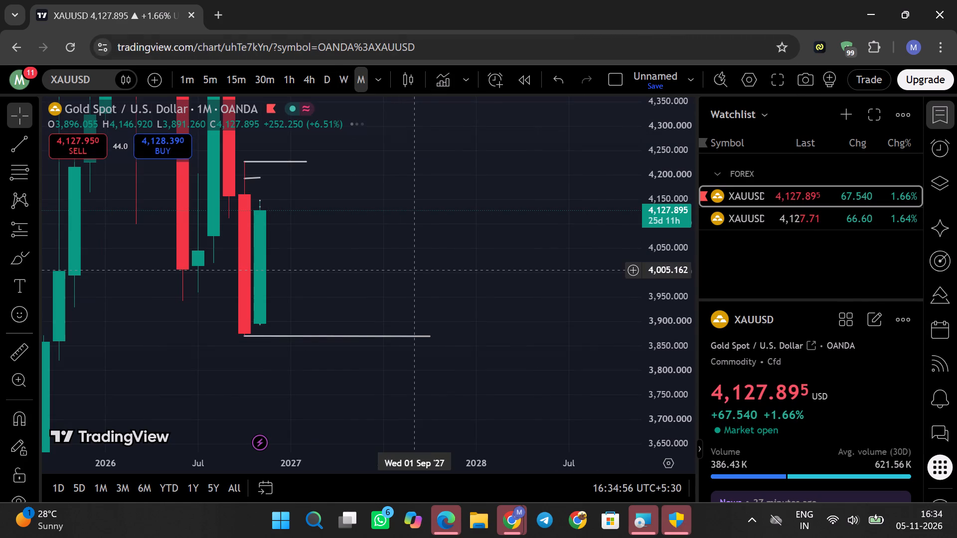
pyautogui.moveTo(469, 259); pyautogui.dragTo(551, 338)
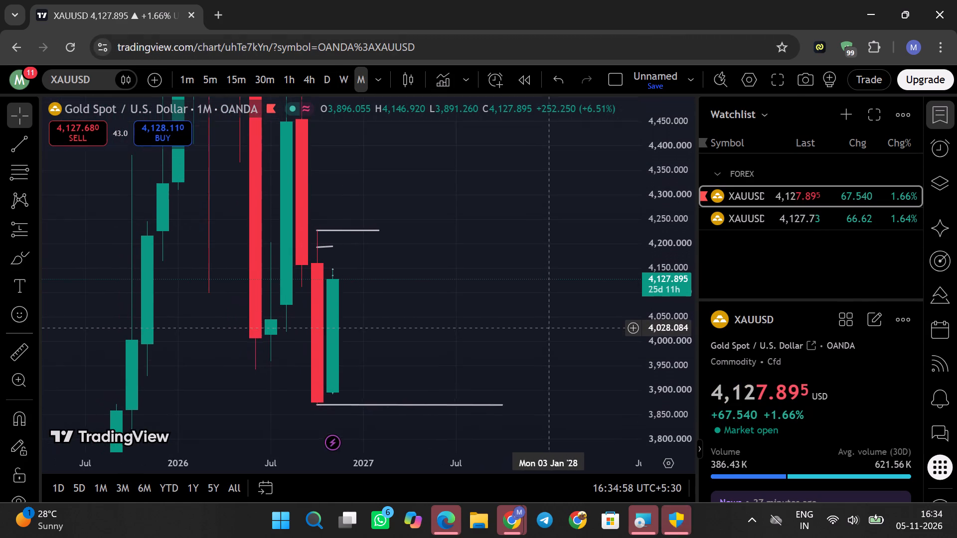
pyautogui.moveTo(551, 338); pyautogui.dragTo(553, 340)
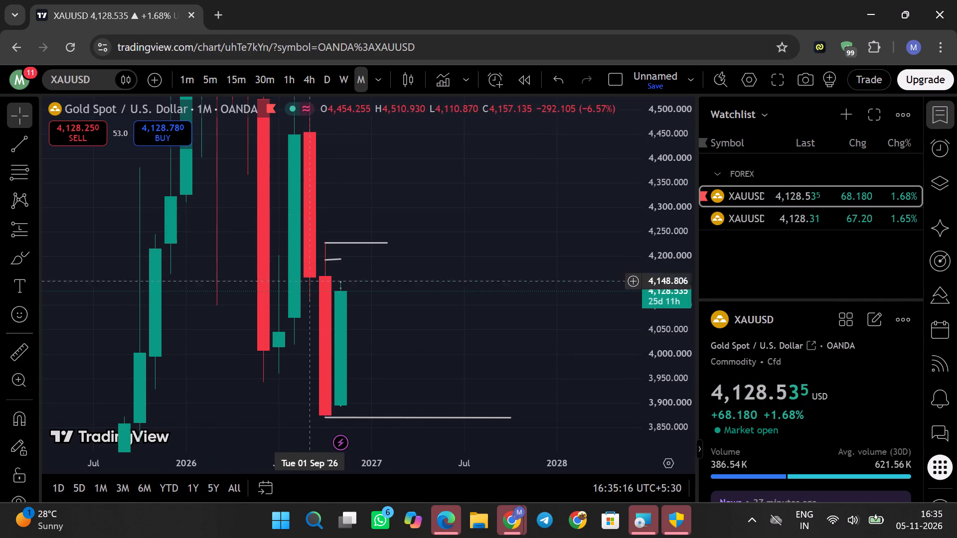
pyautogui.click(344, 82)
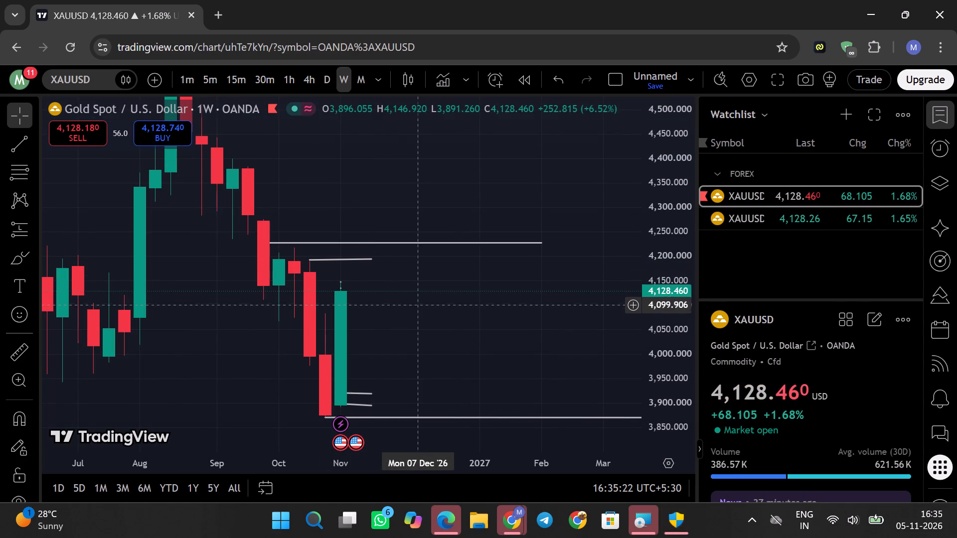
pyautogui.moveTo(413, 307); pyautogui.dragTo(470, 238)
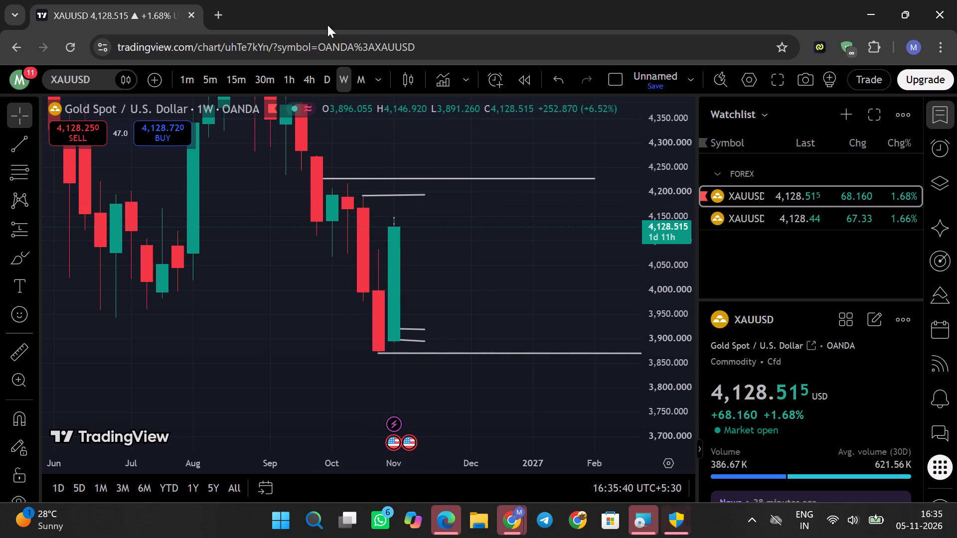
# Switch to the daily timeframe and examine the drawn levels against the October and early November candles.
pyautogui.click(329, 85)
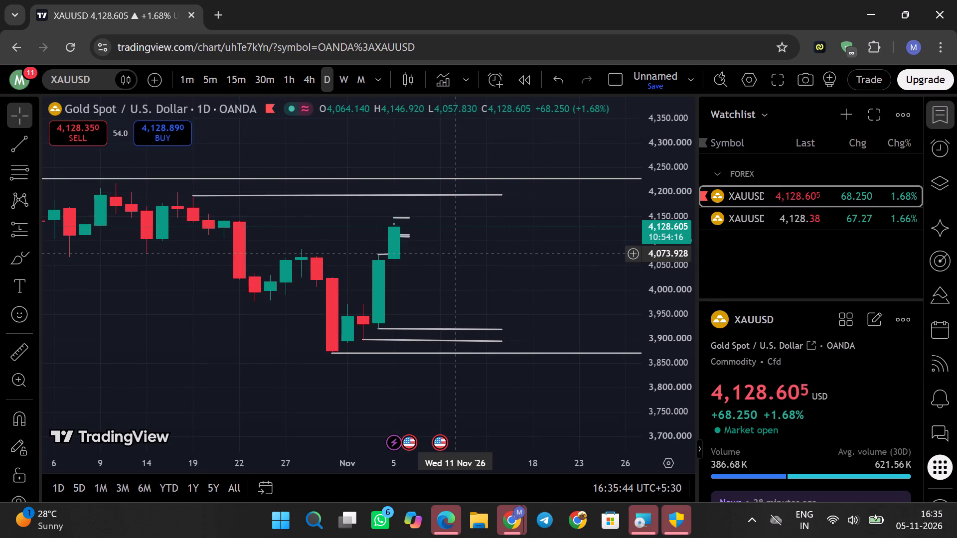
pyautogui.scroll(3, 454, 254)
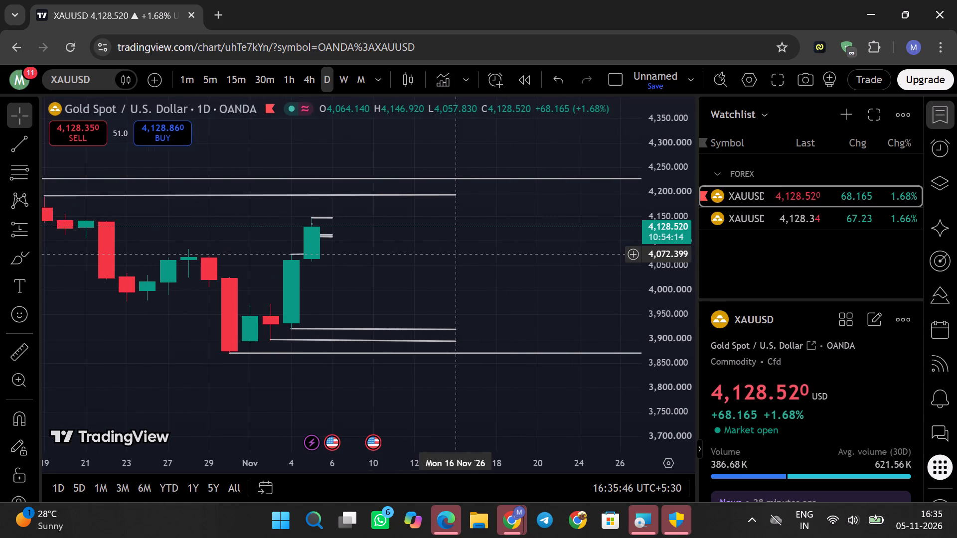
pyautogui.scroll(-3, 454, 254)
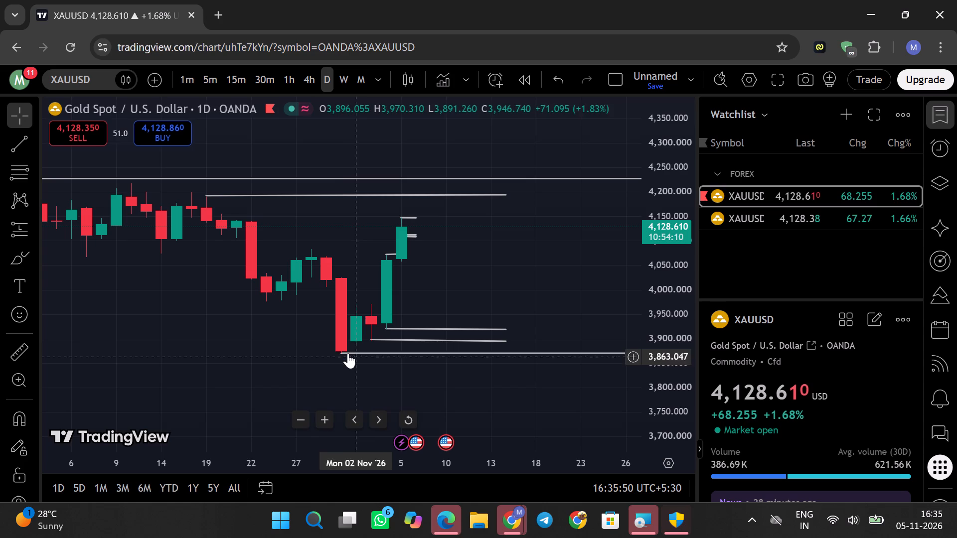
pyautogui.moveTo(242, 315); pyautogui.dragTo(381, 283)
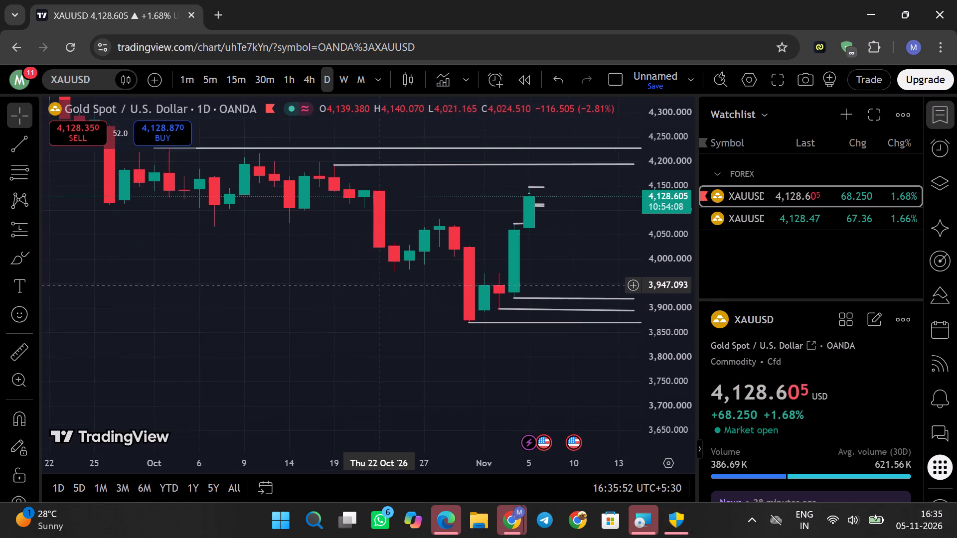
pyautogui.moveTo(381, 283); pyautogui.dragTo(386, 324)
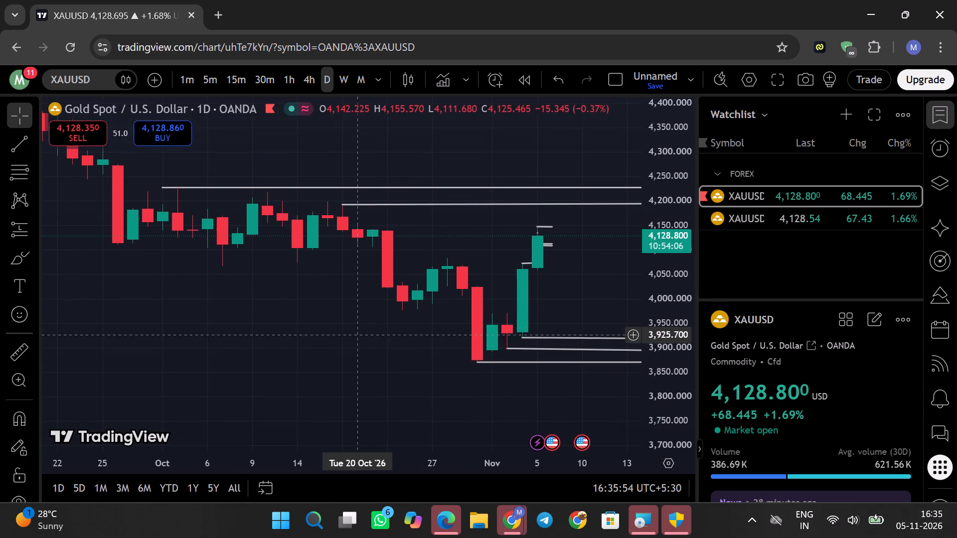
pyautogui.moveTo(402, 343); pyautogui.dragTo(319, 307)
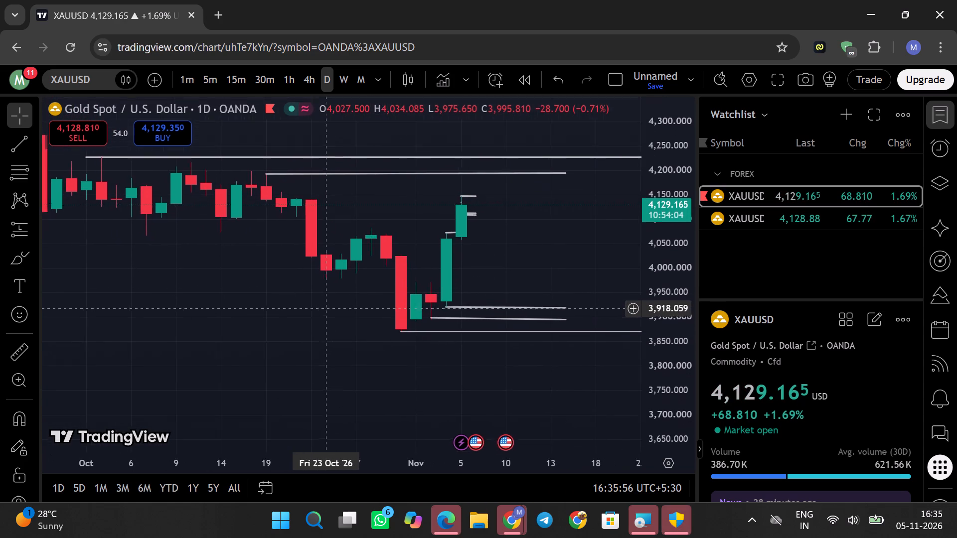
pyautogui.moveTo(319, 307); pyautogui.dragTo(300, 305)
pyautogui.moveTo(293, 298); pyautogui.dragTo(277, 311)
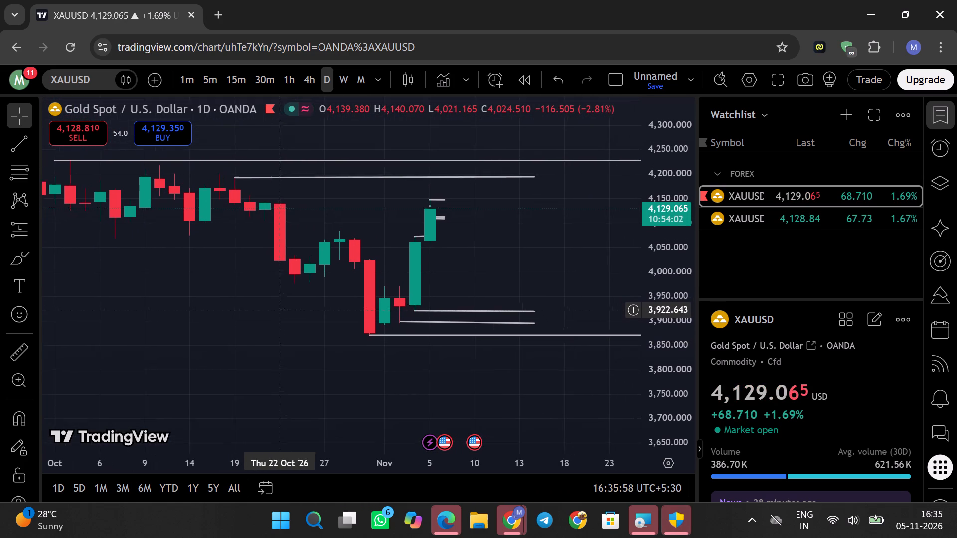
pyautogui.moveTo(277, 311); pyautogui.dragTo(260, 323)
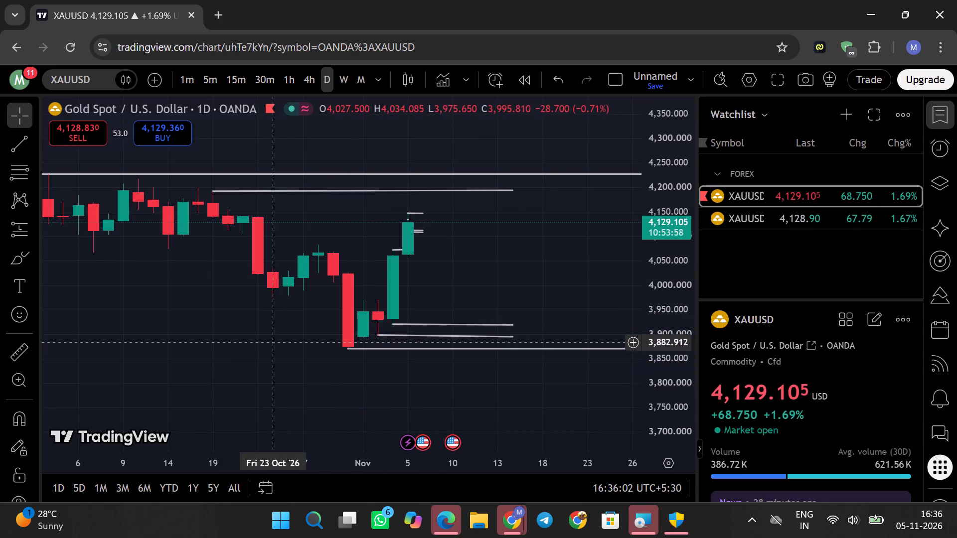
# Switch to the 4-hour timeframe and examine the short lines around the 5 November candles.
pyautogui.click(304, 80)
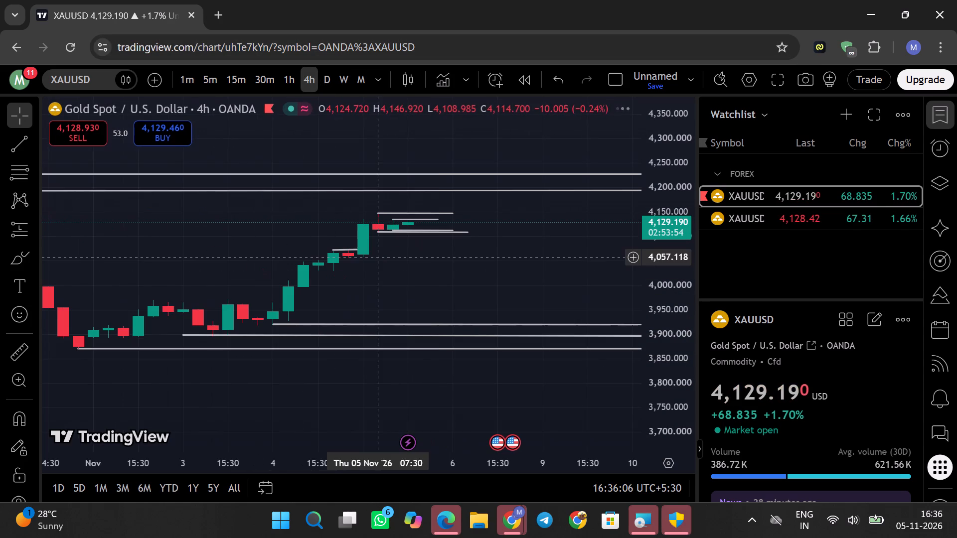
pyautogui.scroll(5, 441, 255)
pyautogui.scroll(3, 668, 255)
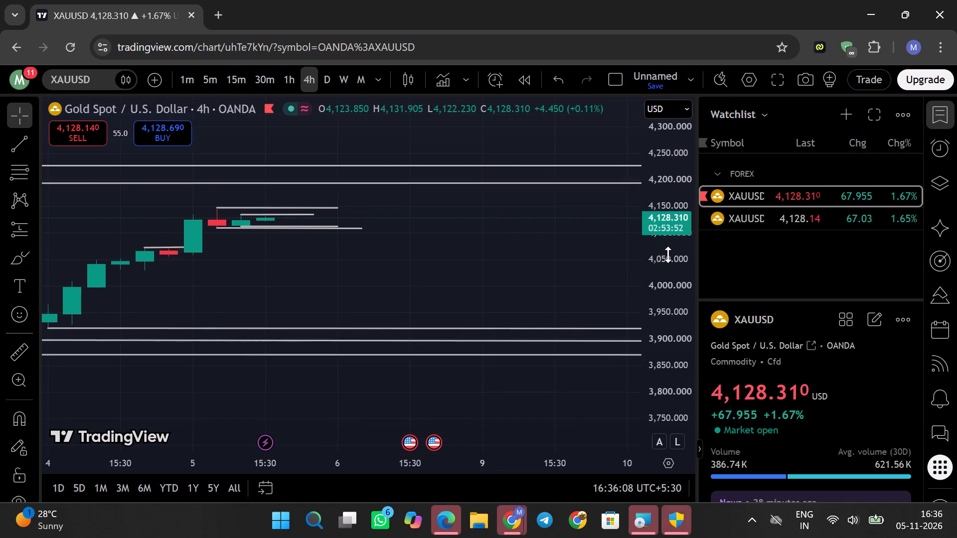
pyautogui.scroll(8, 668, 255)
pyautogui.scroll(-1, 666, 252)
pyautogui.scroll(12, 666, 252)
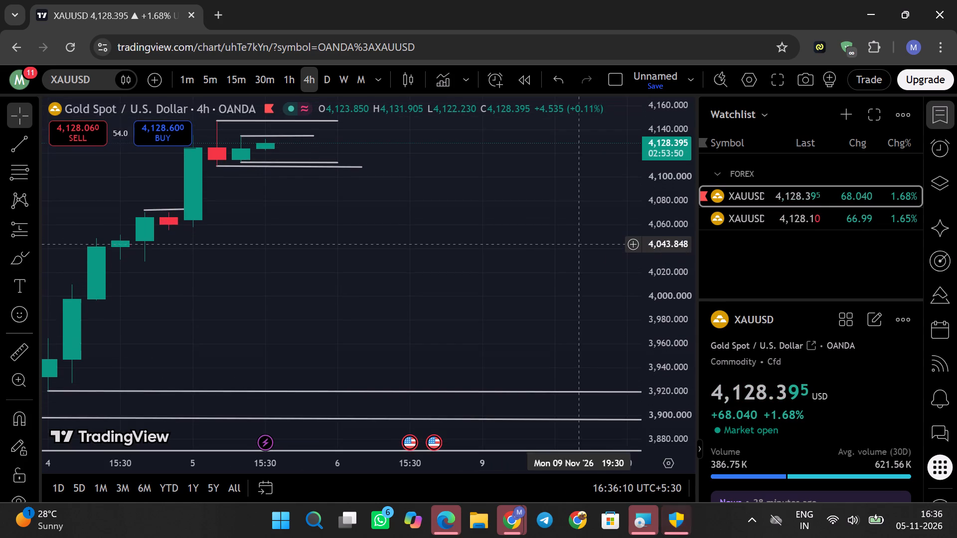
pyautogui.moveTo(528, 229); pyautogui.dragTo(579, 394)
pyautogui.scroll(6, 677, 334)
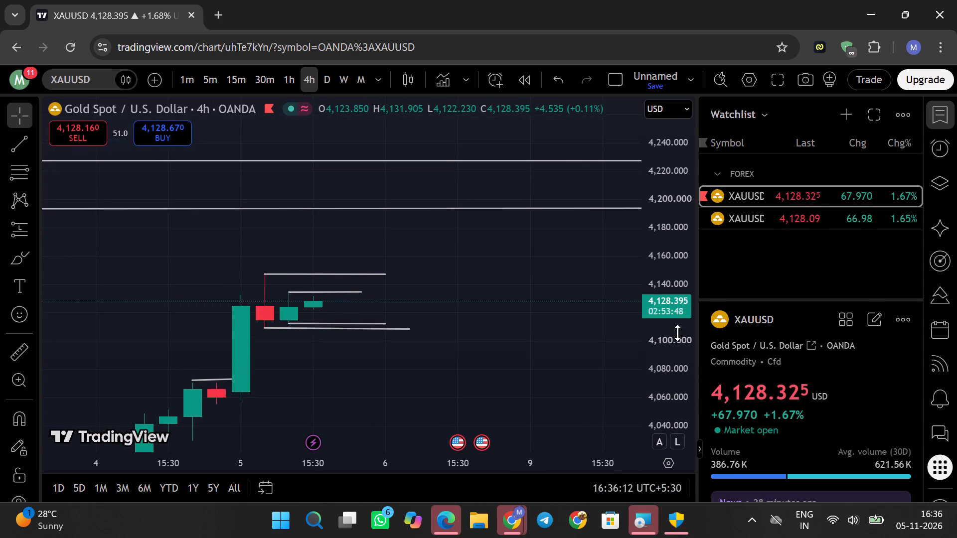
pyautogui.scroll(6, 677, 333)
pyautogui.scroll(-4, 677, 331)
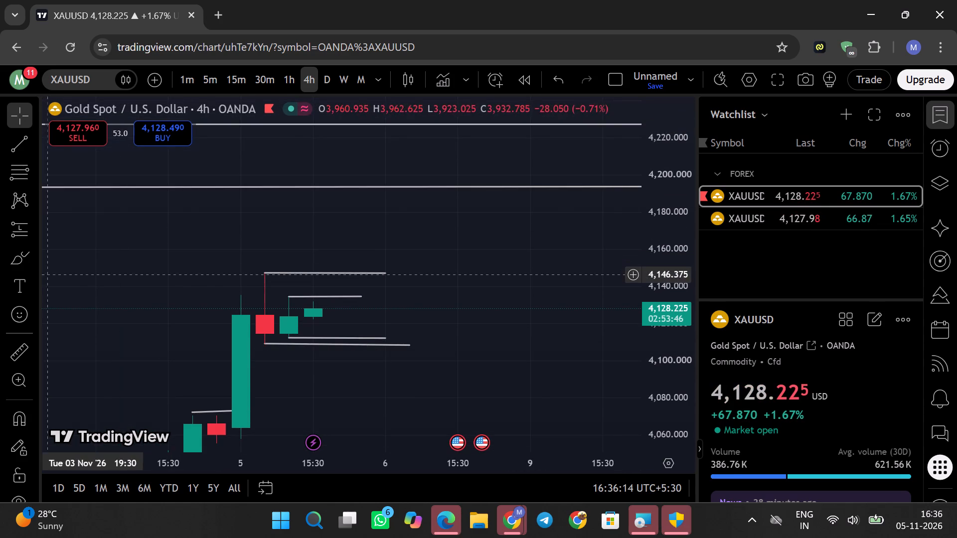
# Review the 4-hour candles from mid-October to 5 November against the upper drawn levels.
pyautogui.scroll(-11, 50, 274)
pyautogui.scroll(-5, 181, 282)
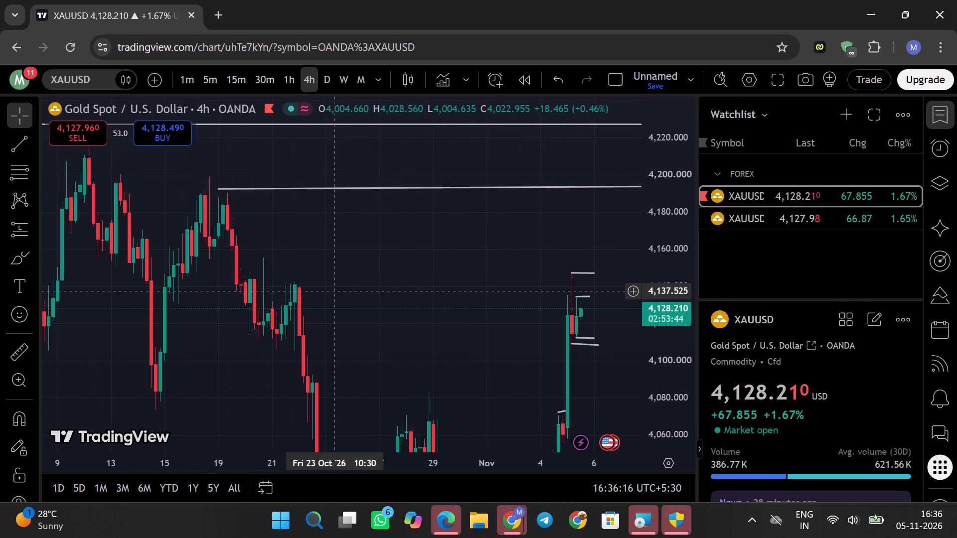
pyautogui.moveTo(368, 306); pyautogui.dragTo(255, 258)
pyautogui.scroll(-9, 669, 247)
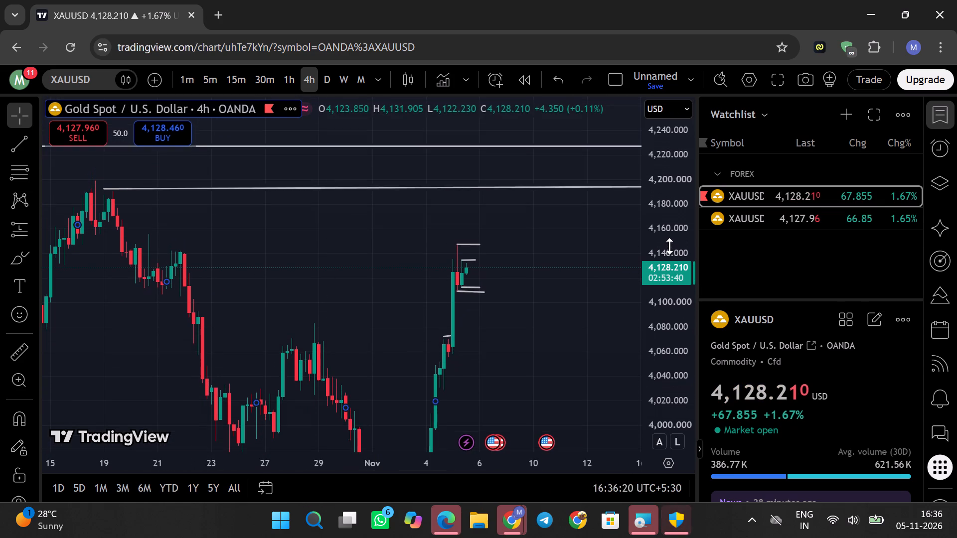
pyautogui.scroll(-6, 669, 246)
pyautogui.scroll(1, 669, 246)
pyautogui.scroll(-4, 668, 245)
pyautogui.scroll(2, 668, 245)
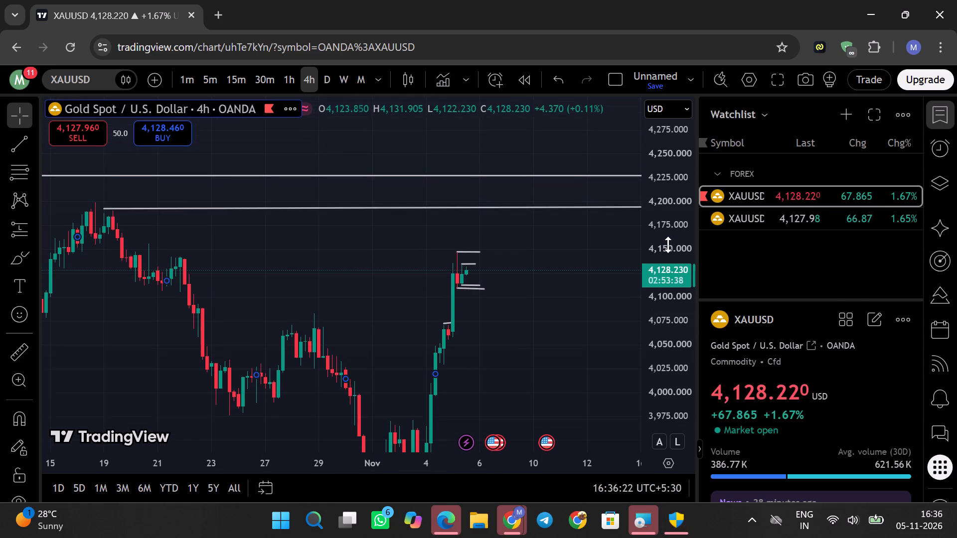
pyautogui.scroll(-1, 668, 245)
# Switch to the 1-hour timeframe and closely examine the four 5 November lines against the candle highs and lows.
pyautogui.click(285, 85)
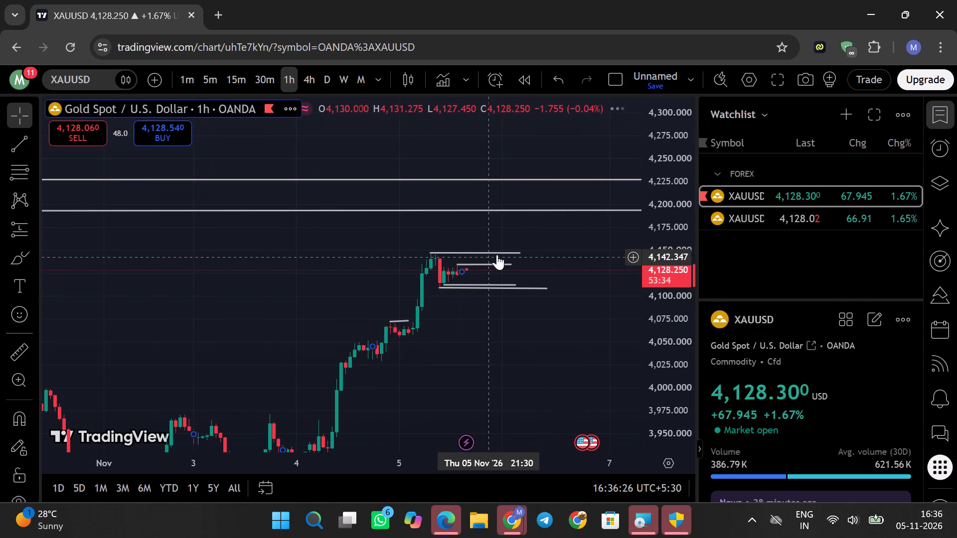
pyautogui.scroll(10, 644, 254)
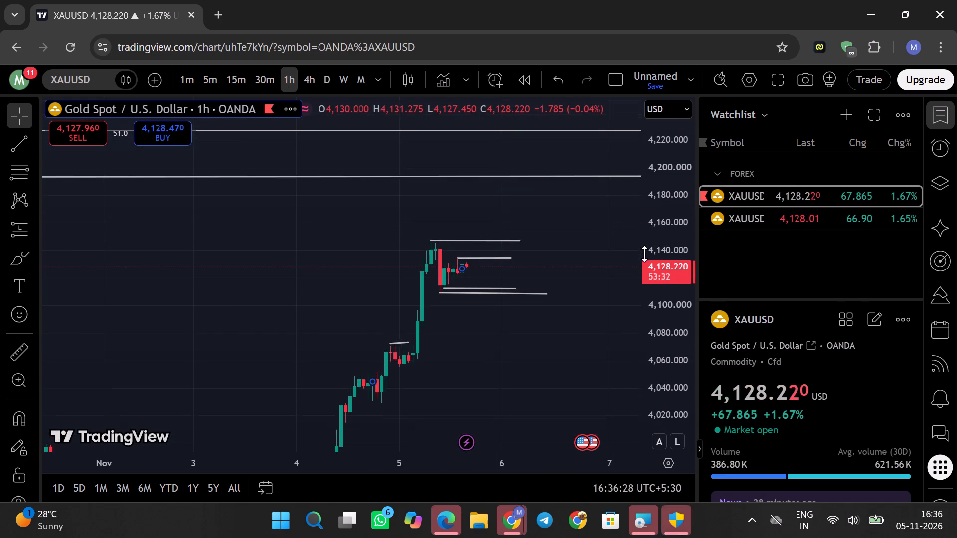
pyautogui.scroll(-3, 605, 263)
pyautogui.scroll(5, 595, 265)
pyautogui.scroll(-1, 553, 271)
pyautogui.scroll(5, 553, 271)
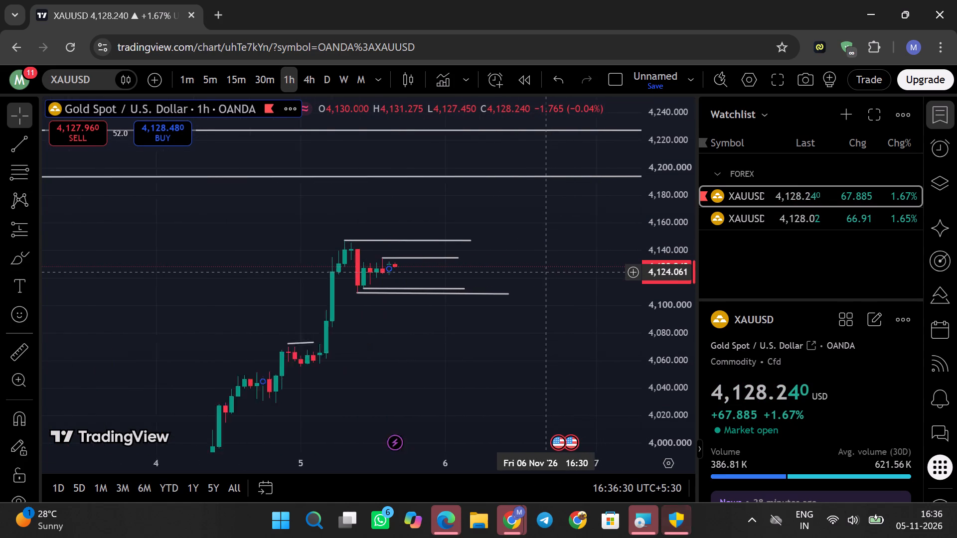
pyautogui.scroll(14, 547, 272)
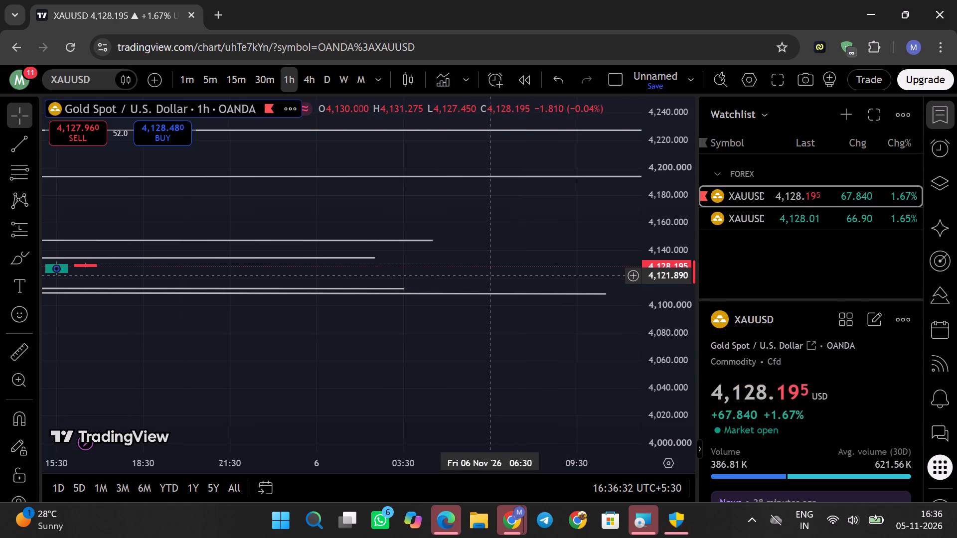
pyautogui.moveTo(440, 275); pyautogui.dragTo(635, 269)
pyautogui.moveTo(322, 341); pyautogui.dragTo(445, 341)
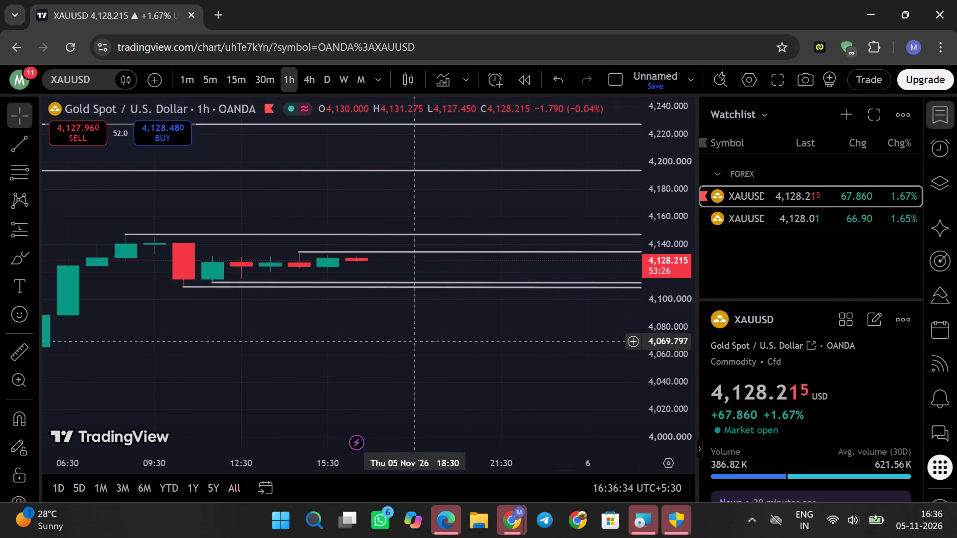
pyautogui.moveTo(445, 341); pyautogui.dragTo(539, 340)
pyautogui.scroll(8, 682, 290)
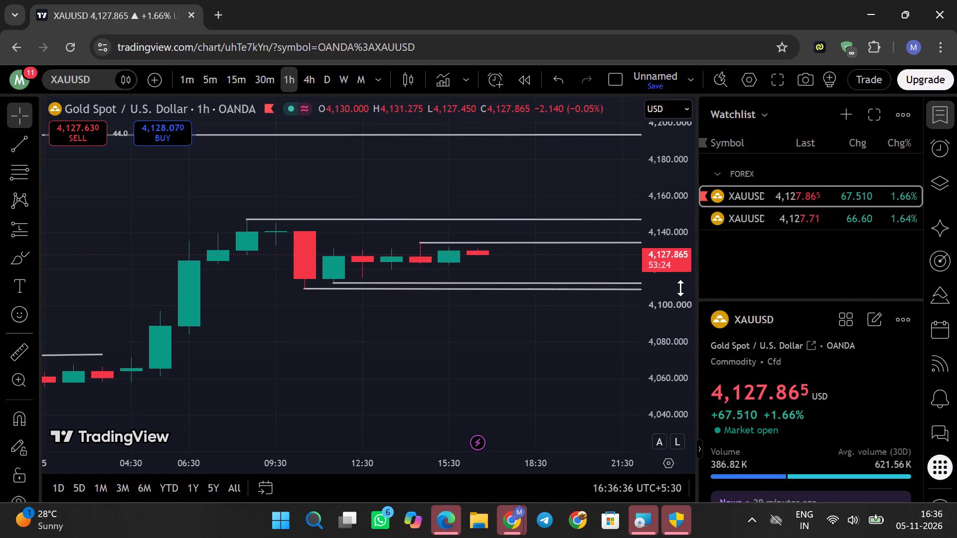
pyautogui.scroll(8, 680, 288)
pyautogui.scroll(-1, 679, 287)
pyautogui.scroll(12, 679, 287)
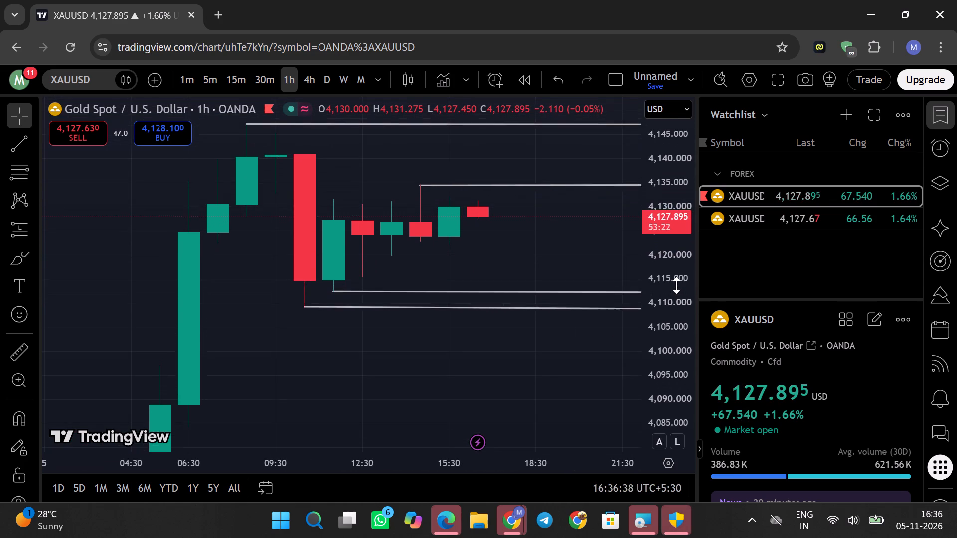
pyautogui.scroll(3, 676, 285)
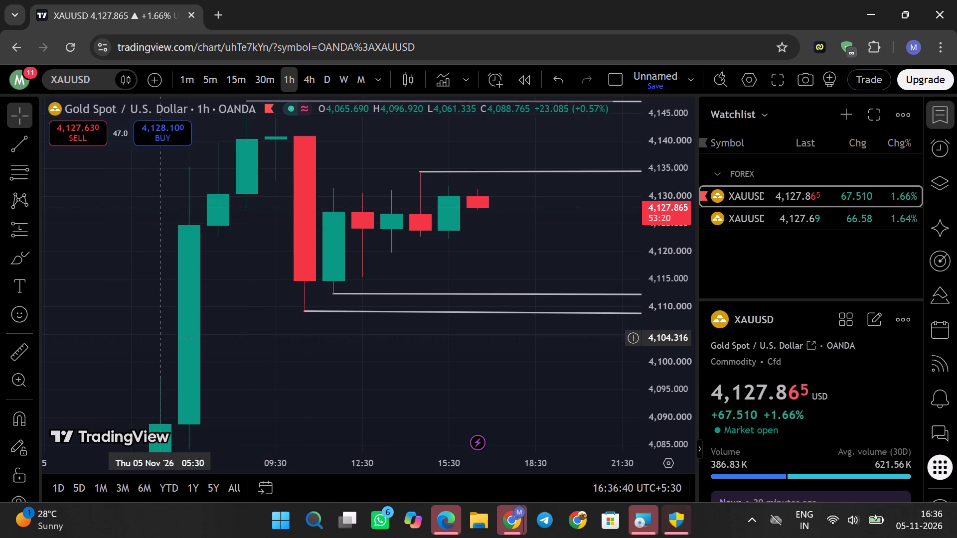
pyautogui.scroll(-9, 102, 344)
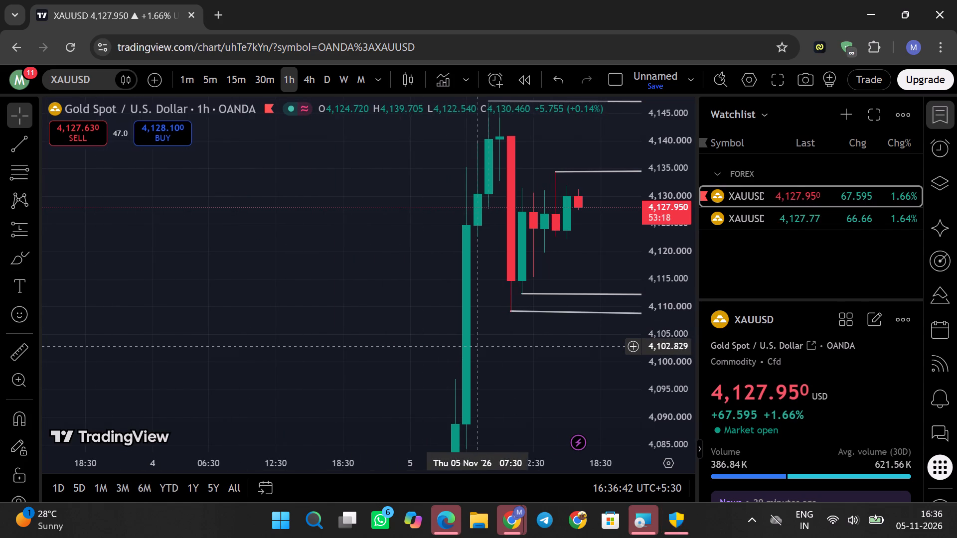
pyautogui.moveTo(494, 339); pyautogui.dragTo(262, 345)
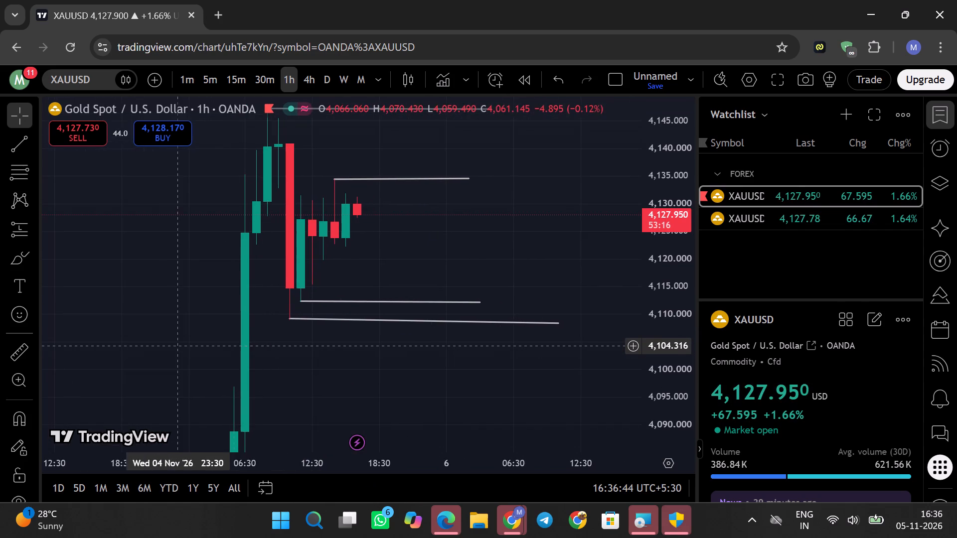
pyautogui.scroll(-9, 178, 355)
pyautogui.scroll(8, 177, 354)
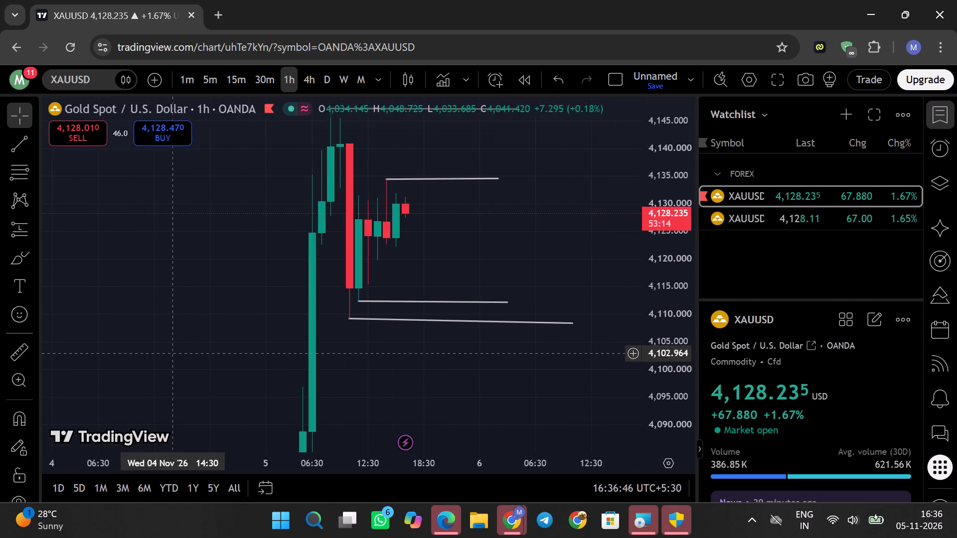
pyautogui.scroll(1, 176, 353)
pyautogui.scroll(-1, 176, 353)
pyautogui.scroll(6, 175, 353)
pyautogui.moveTo(448, 252); pyautogui.dragTo(449, 252)
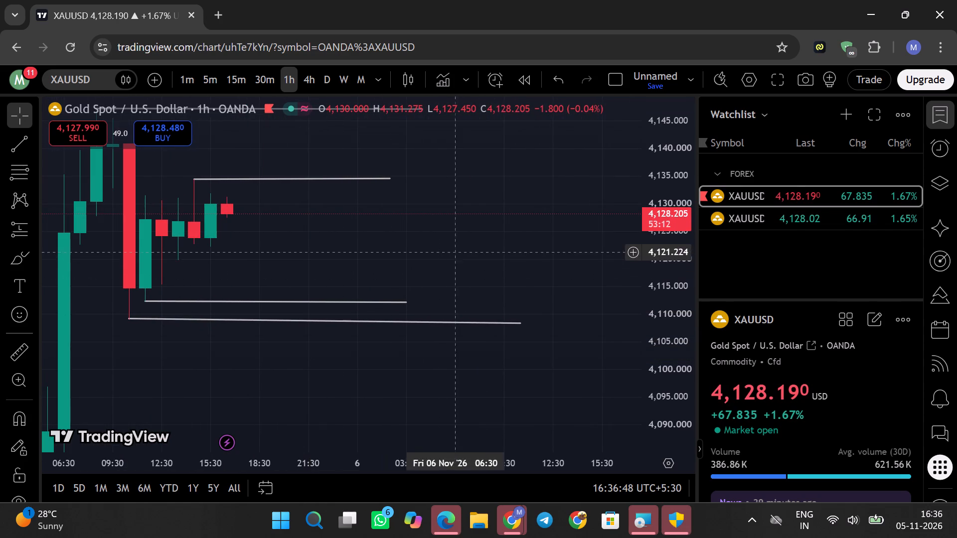
pyautogui.moveTo(449, 252); pyautogui.dragTo(545, 330)
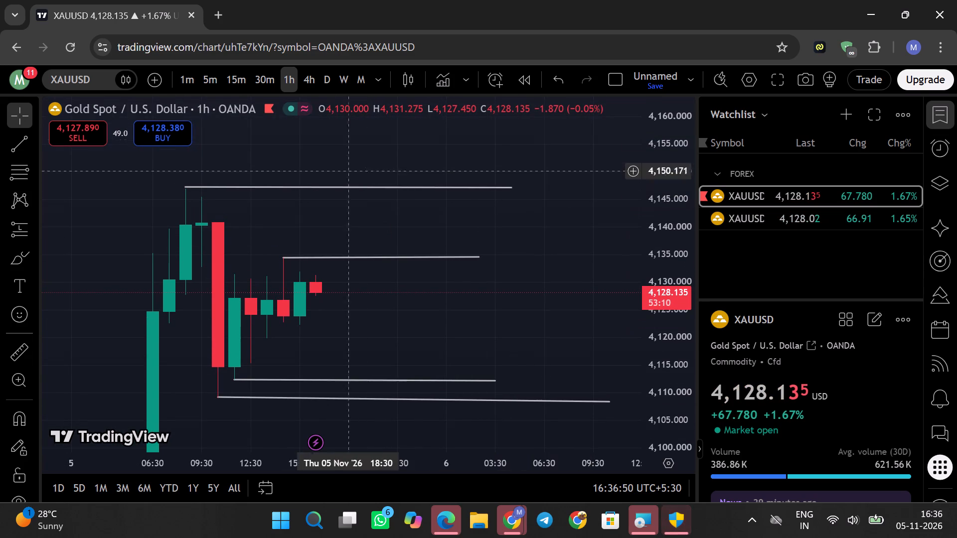
# Switch to the 30-minute timeframe and examine the four 5 November lines against the candle highs and lows.
pyautogui.click(268, 82)
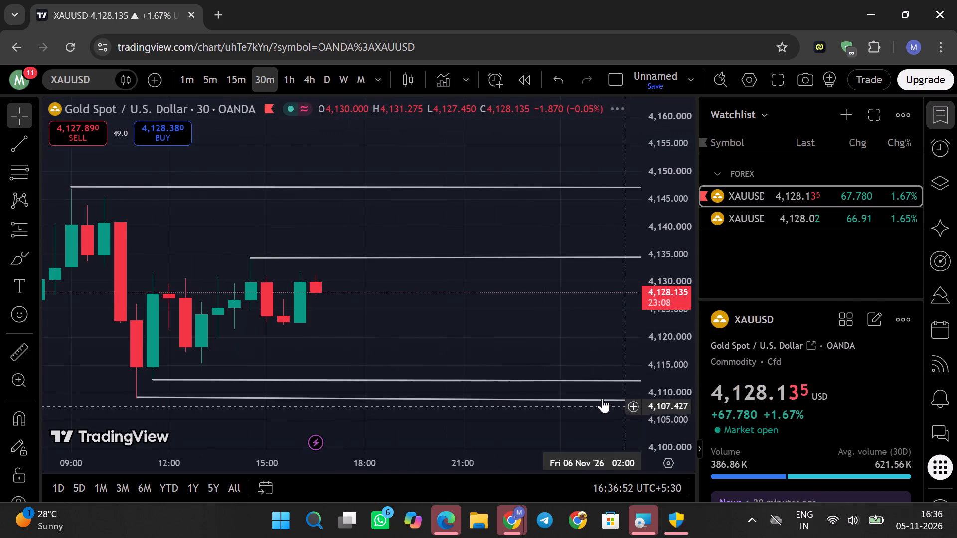
pyautogui.moveTo(445, 326); pyautogui.dragTo(597, 326)
pyautogui.scroll(-2, 721, 321)
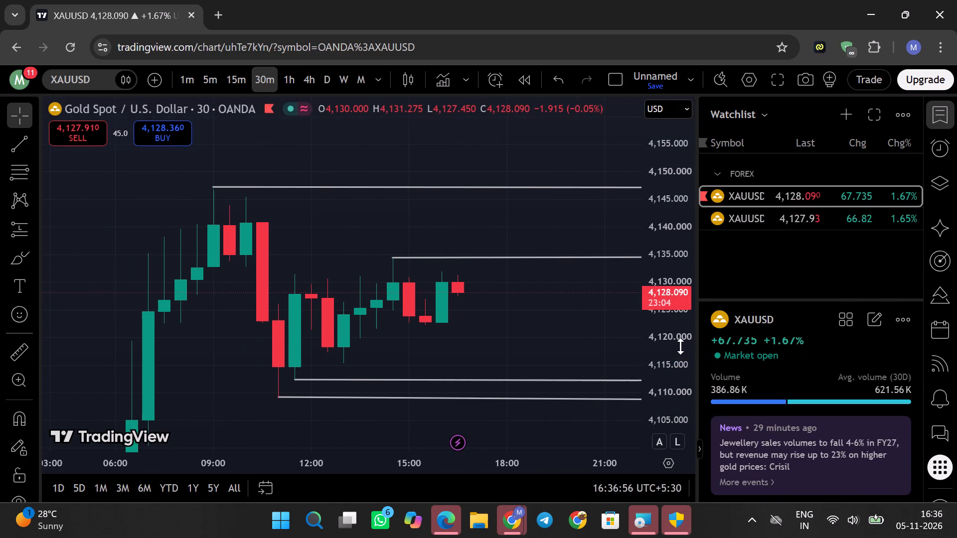
pyautogui.scroll(-3, 680, 346)
pyautogui.scroll(2, 679, 346)
pyautogui.scroll(-2, 679, 346)
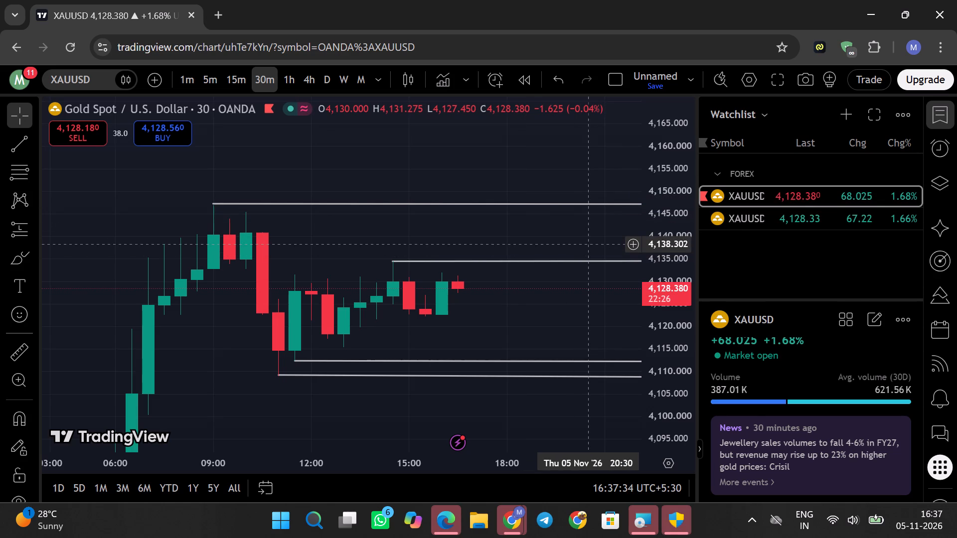
pyautogui.moveTo(578, 234); pyautogui.dragTo(523, 232)
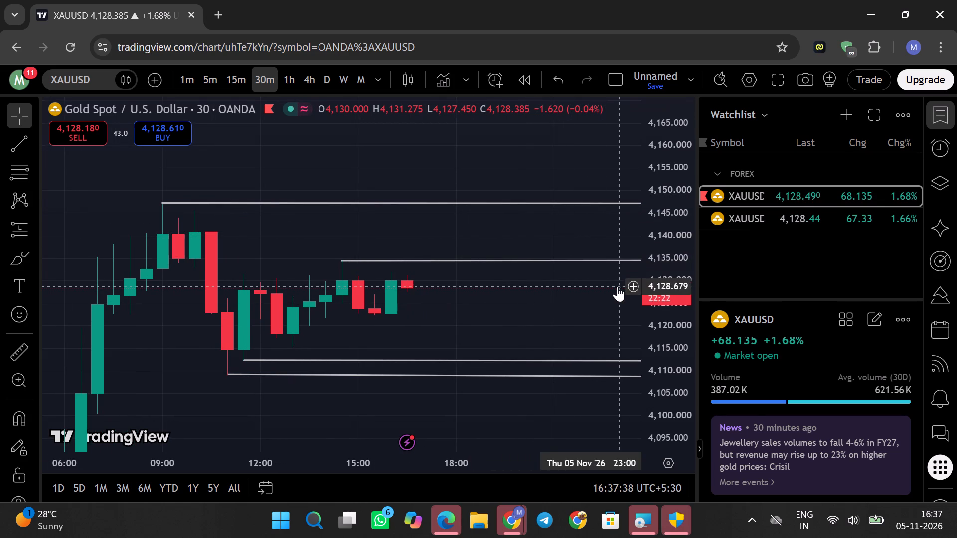
# Switch to the 15-minute timeframe and examine the 5 November candles between the upper and lower drawn lines.
pyautogui.click(246, 91)
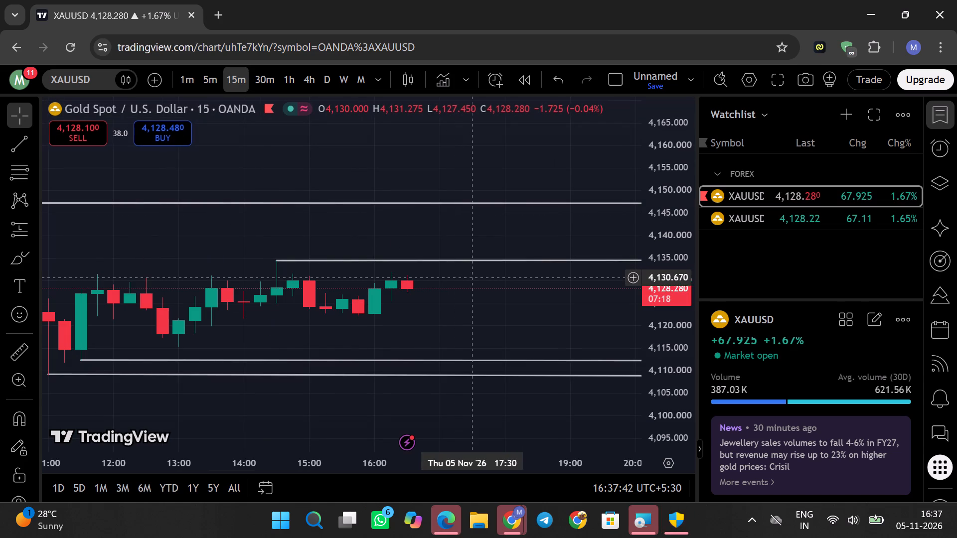
pyautogui.scroll(4, 470, 285)
pyautogui.scroll(-2, 470, 285)
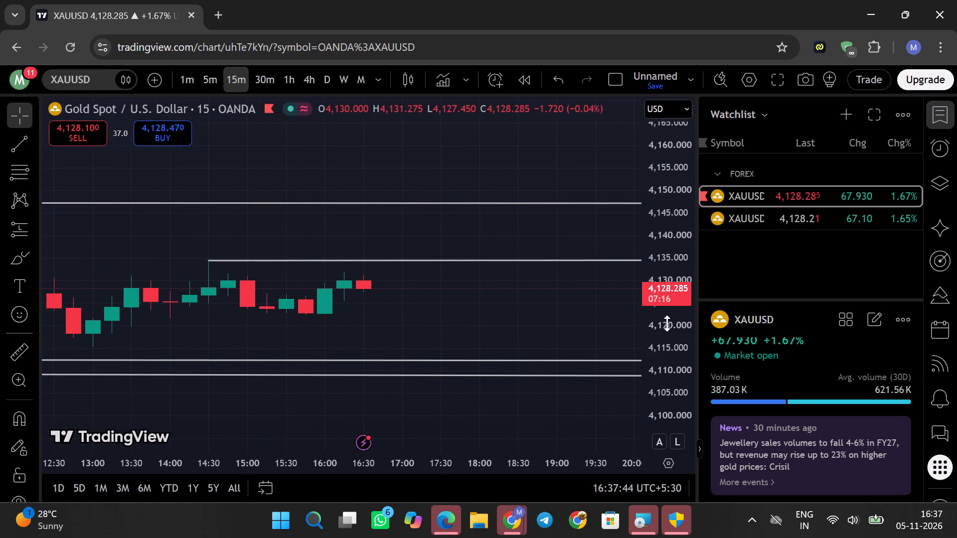
pyautogui.scroll(12, 667, 323)
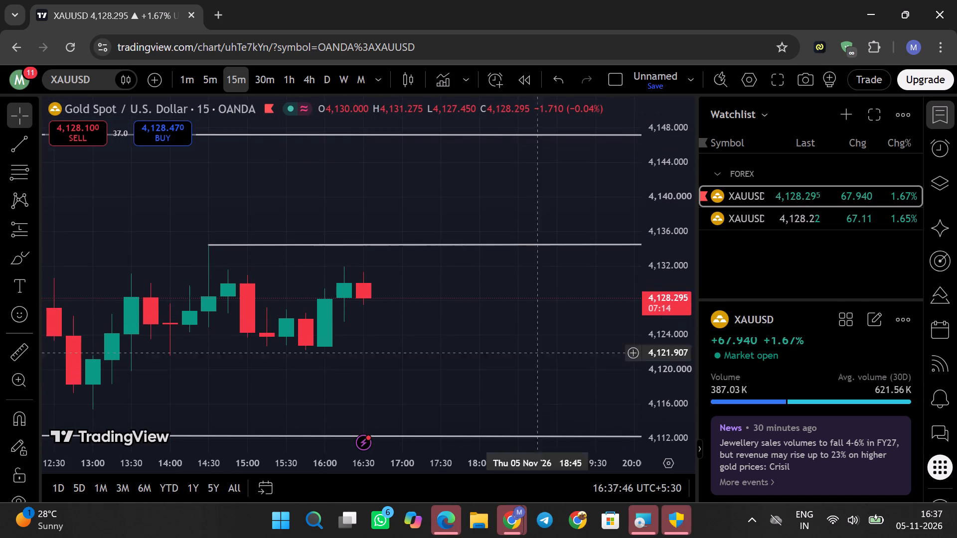
pyautogui.scroll(-10, 79, 377)
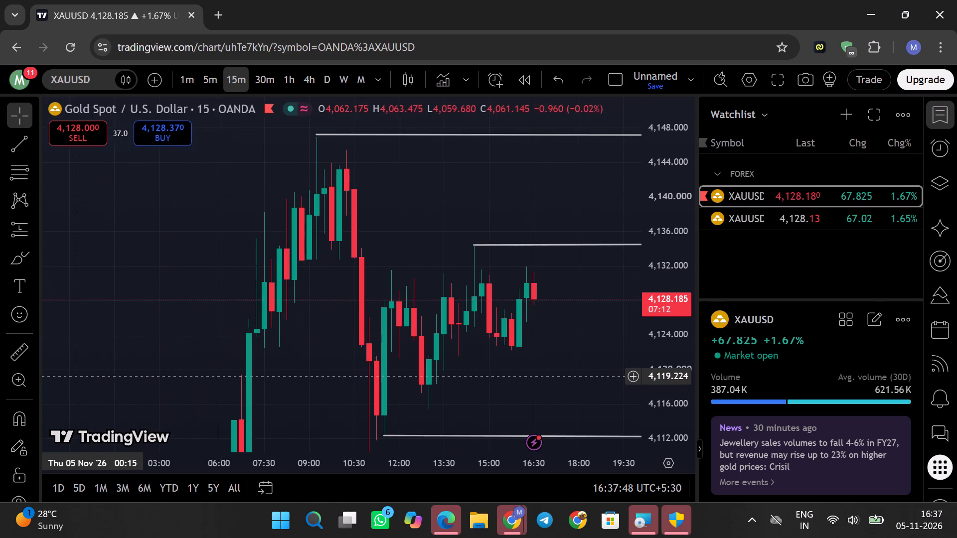
pyautogui.moveTo(136, 300); pyautogui.dragTo(9, 301)
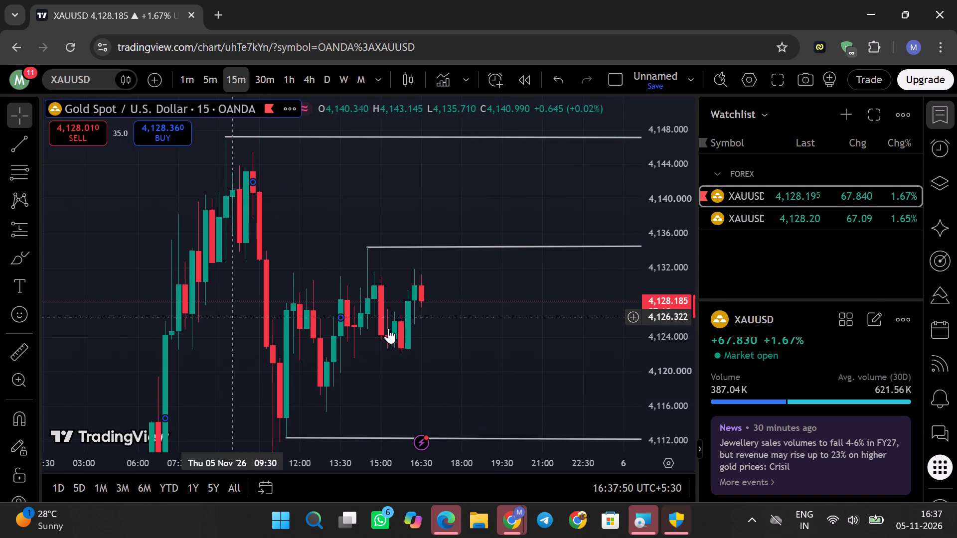
pyautogui.moveTo(532, 326); pyautogui.dragTo(440, 331)
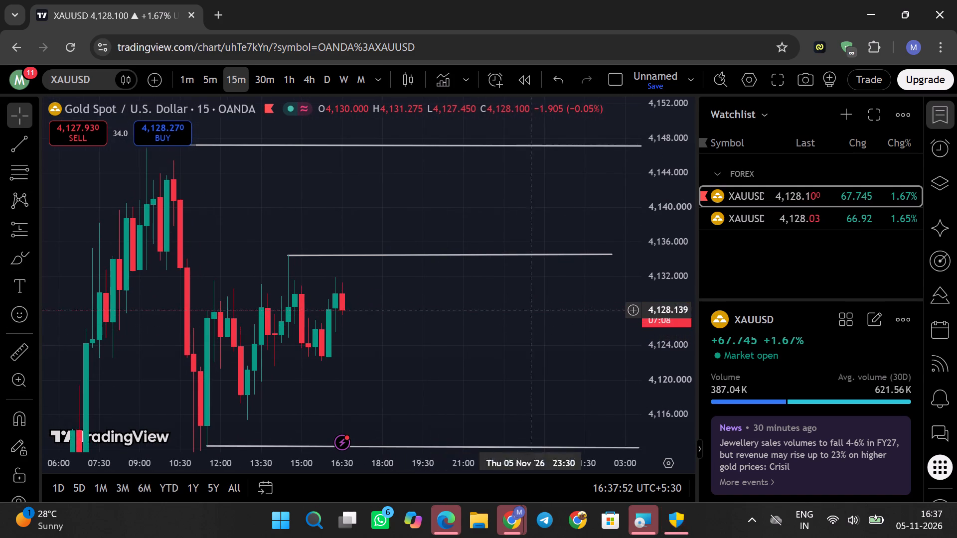
pyautogui.scroll(-9, 658, 287)
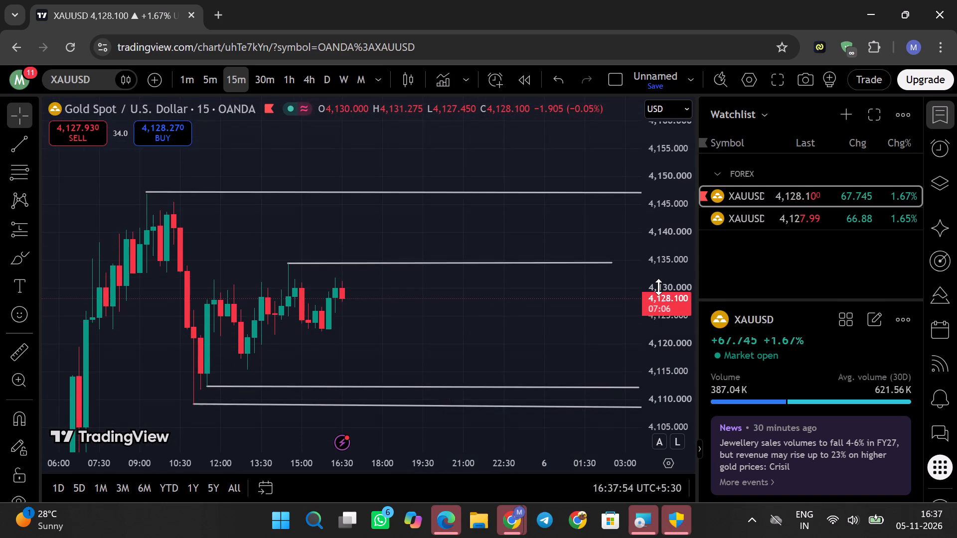
pyautogui.scroll(-4, 658, 287)
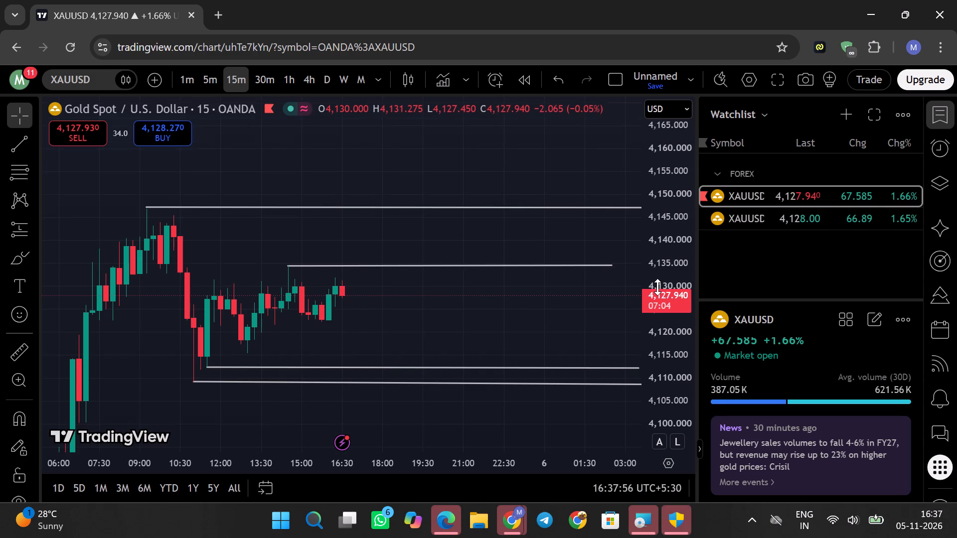
pyautogui.moveTo(514, 294); pyautogui.dragTo(476, 276)
pyautogui.moveTo(476, 276); pyautogui.dragTo(487, 278)
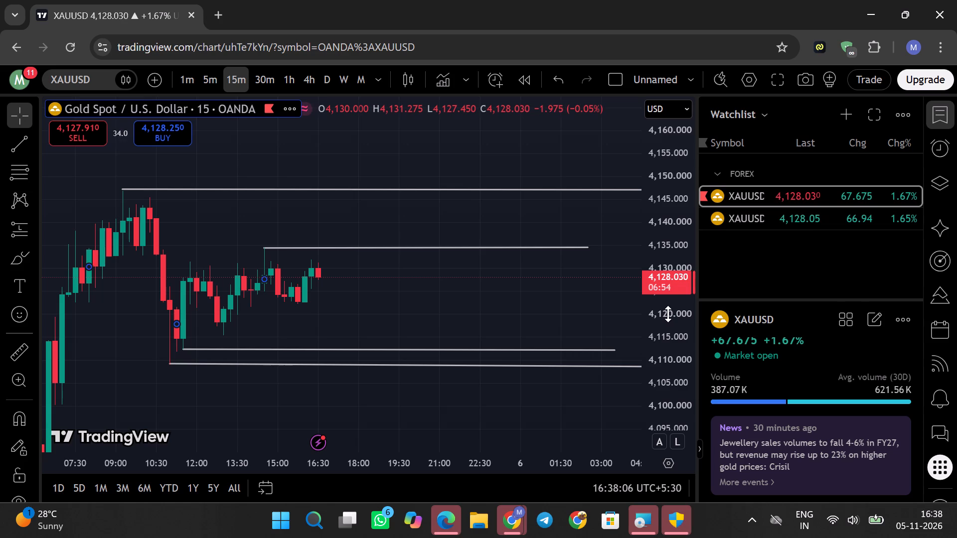
# Open the FXCM gold spot chart from the watchlist and view its 15-minute candles for 5 November.
pyautogui.click(725, 215)
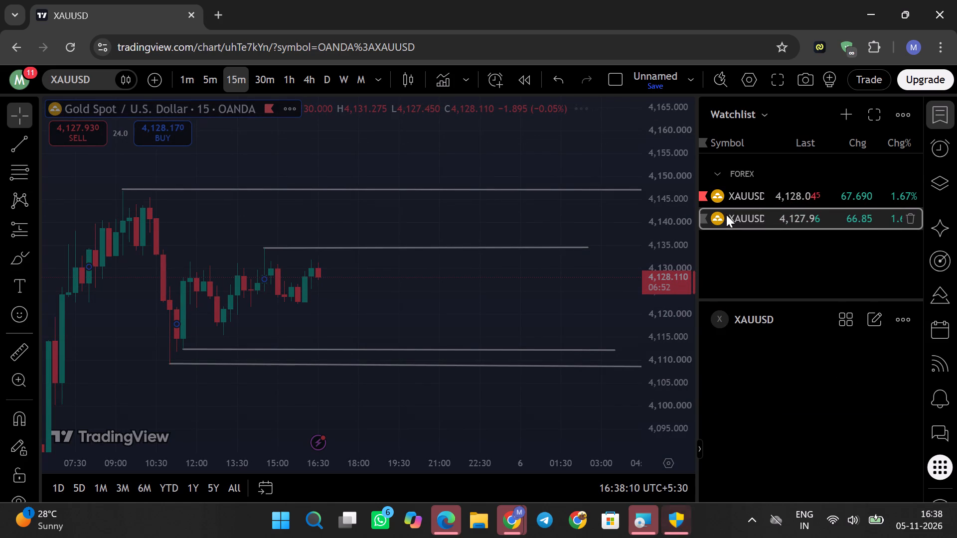
pyautogui.moveTo(349, 251); pyautogui.dragTo(363, 257)
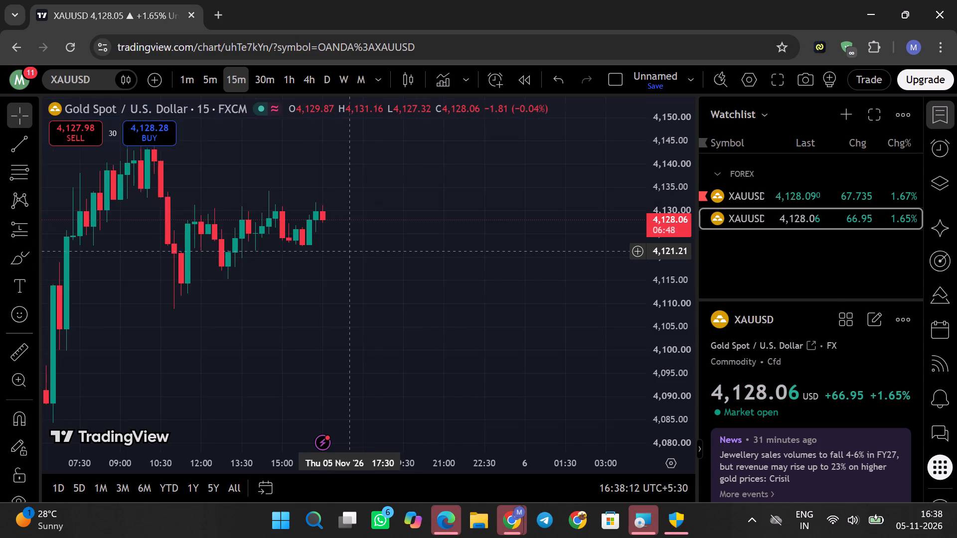
pyautogui.moveTo(363, 257); pyautogui.dragTo(544, 287)
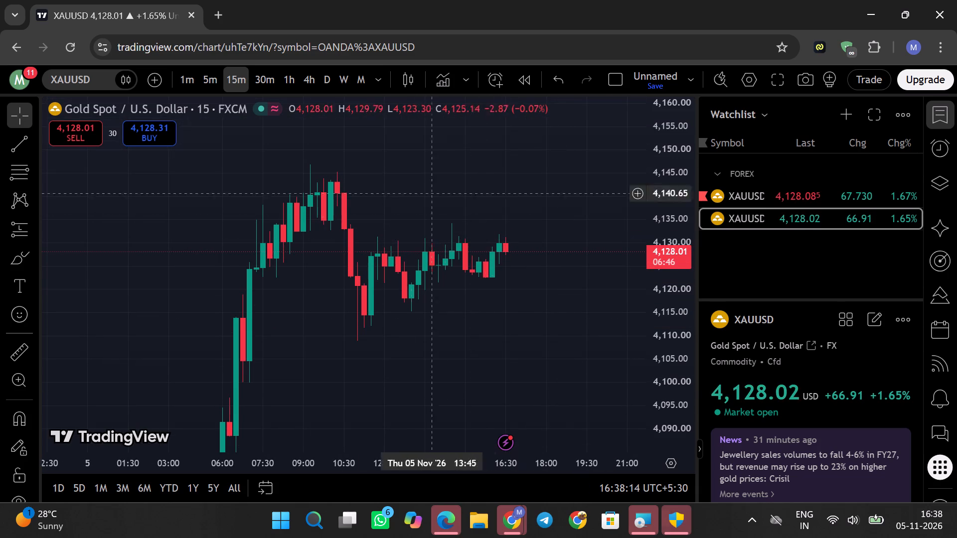
# Switch the FXCM chart to the monthly timeframe and bring the October and November candles with their drawn lines into view.
pyautogui.click(367, 77)
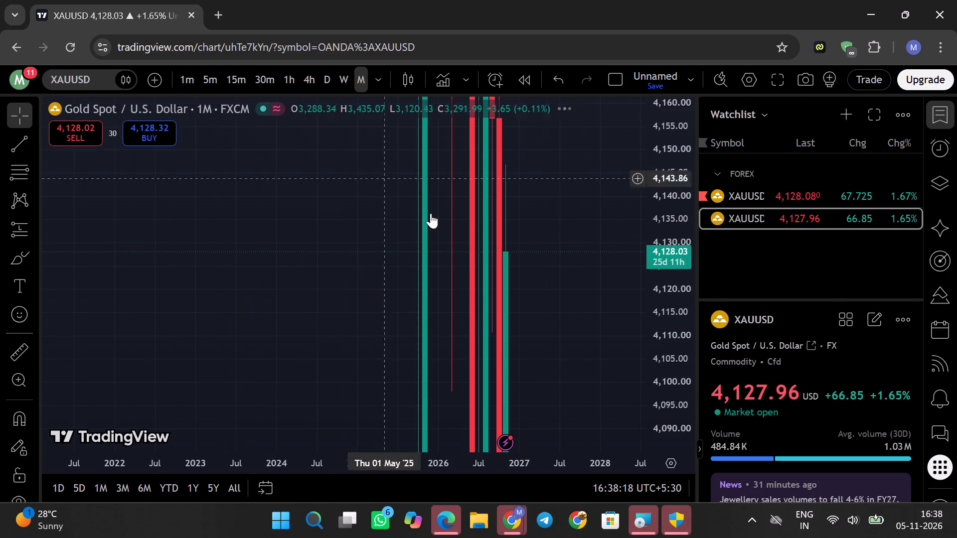
pyautogui.moveTo(560, 348); pyautogui.dragTo(367, 346)
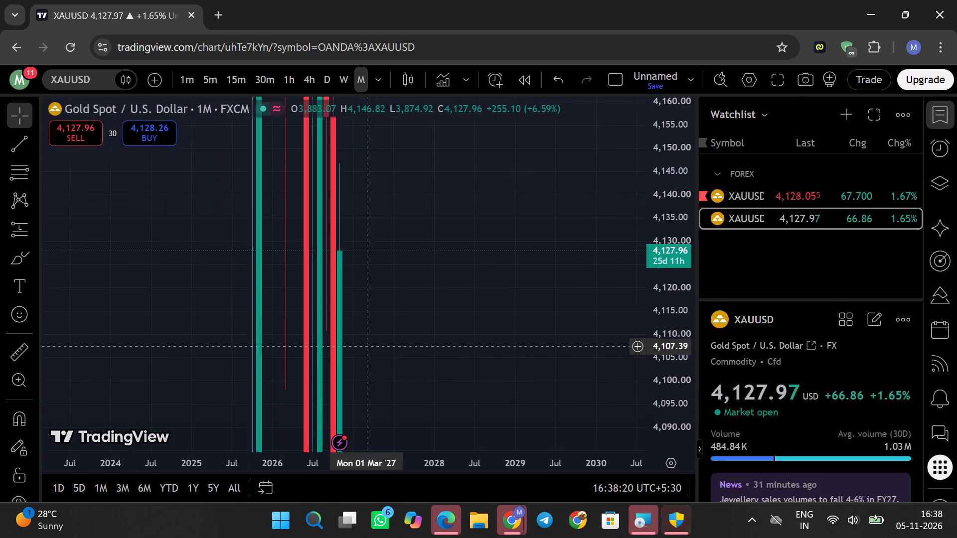
pyautogui.moveTo(367, 346); pyautogui.dragTo(385, 346)
pyautogui.scroll(-1, 659, 334)
pyautogui.scroll(1, 659, 334)
pyautogui.scroll(-14, 659, 334)
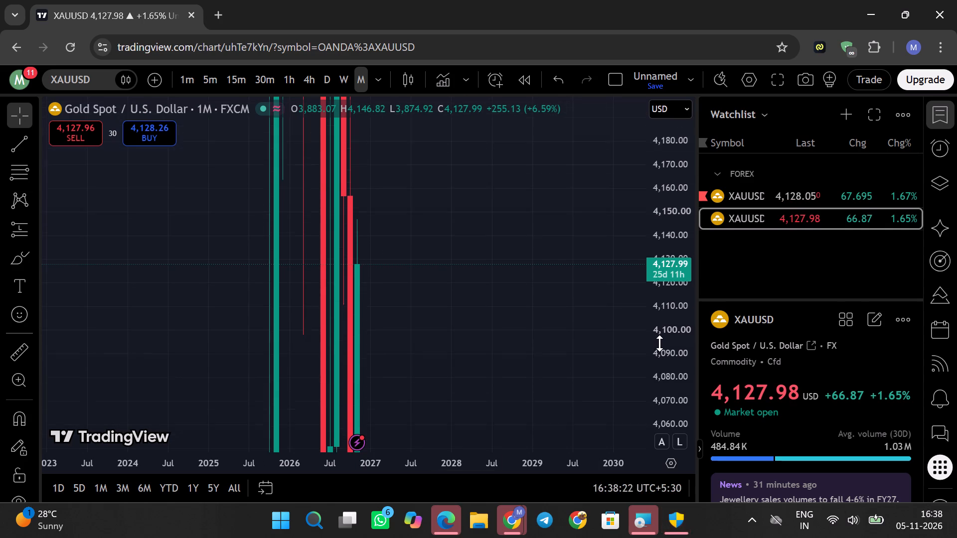
pyautogui.scroll(-19, 659, 343)
pyautogui.scroll(1, 659, 344)
pyautogui.scroll(-7, 659, 344)
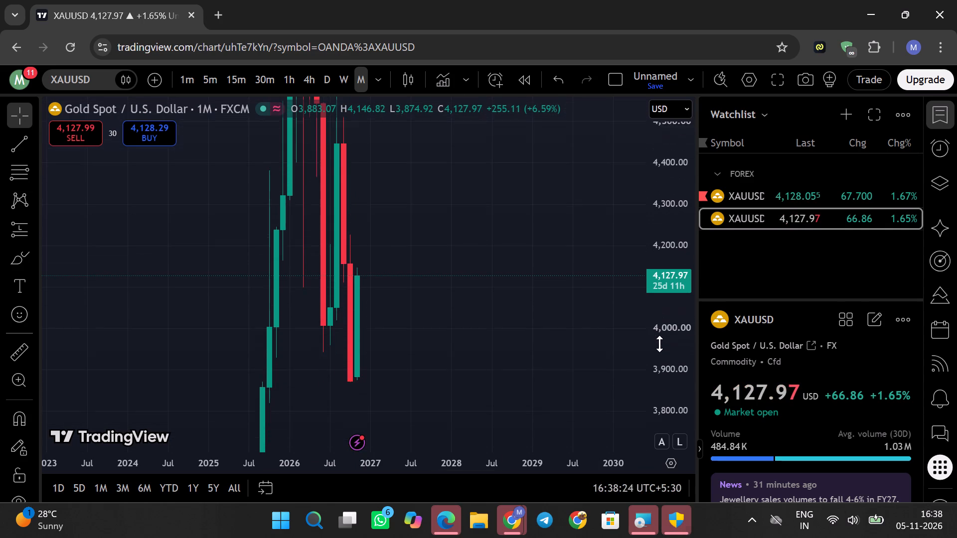
pyautogui.scroll(-2, 659, 344)
pyautogui.moveTo(374, 328); pyautogui.dragTo(509, 403)
pyautogui.scroll(14, 509, 402)
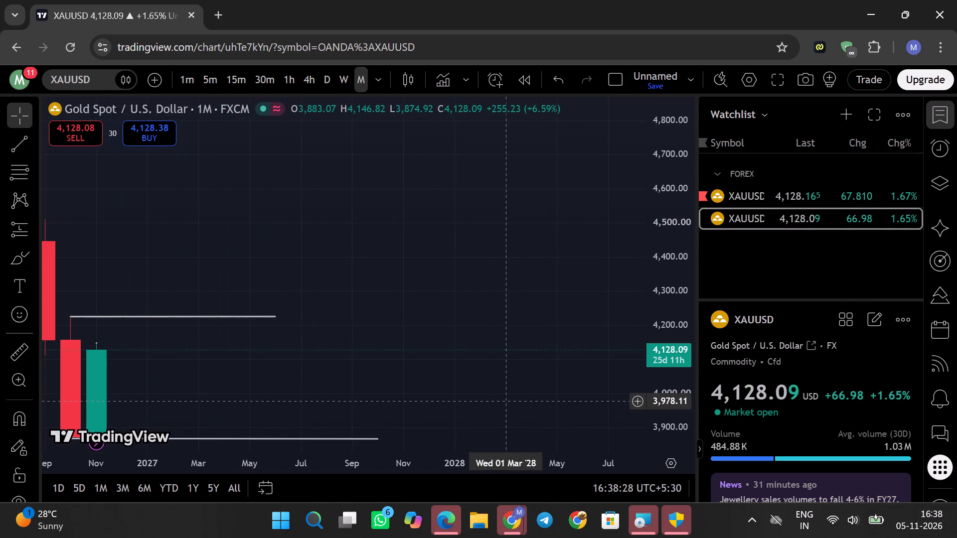
# Examine the lines at the October high and low against the monthly candles from April to November.
pyautogui.moveTo(408, 384); pyautogui.dragTo(704, 316)
pyautogui.scroll(2, 663, 318)
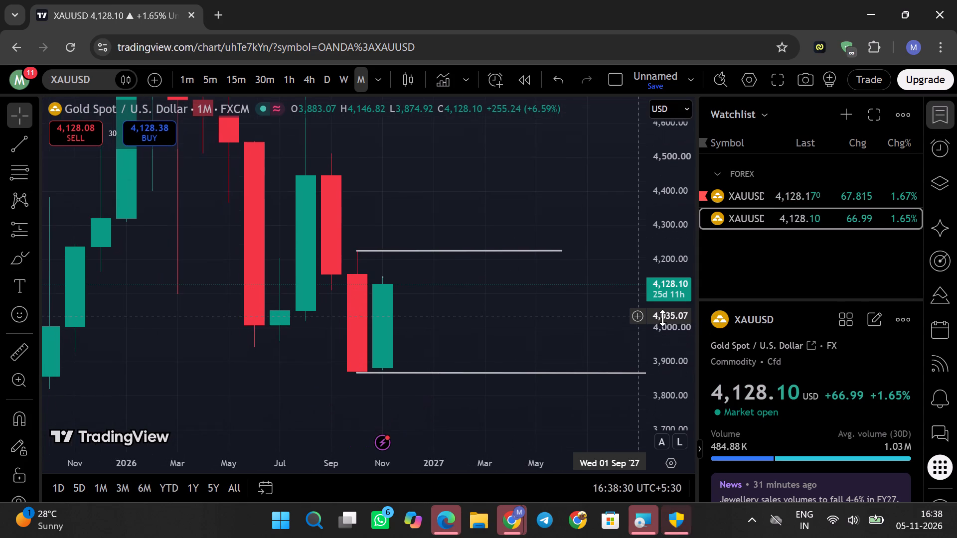
pyautogui.scroll(6, 662, 318)
pyautogui.scroll(-5, 526, 345)
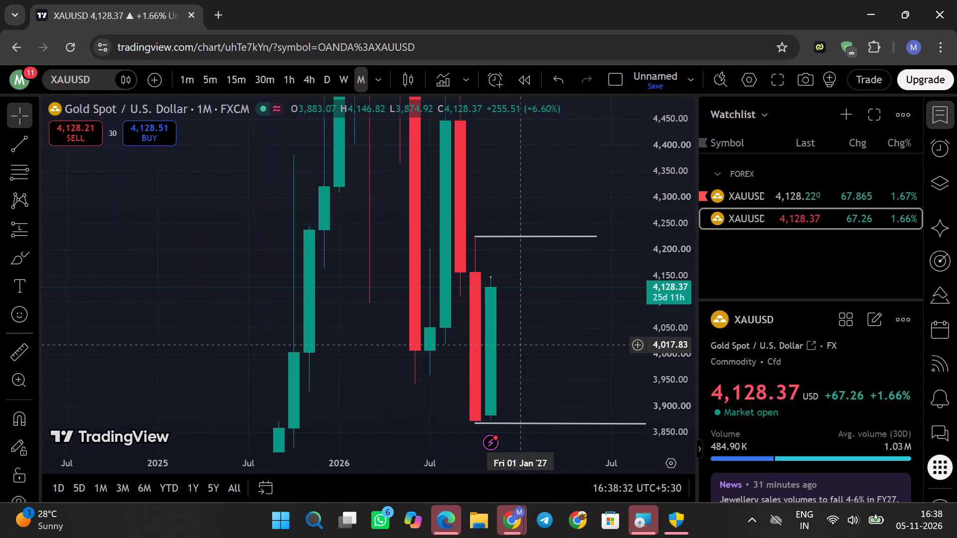
pyautogui.scroll(14, 525, 345)
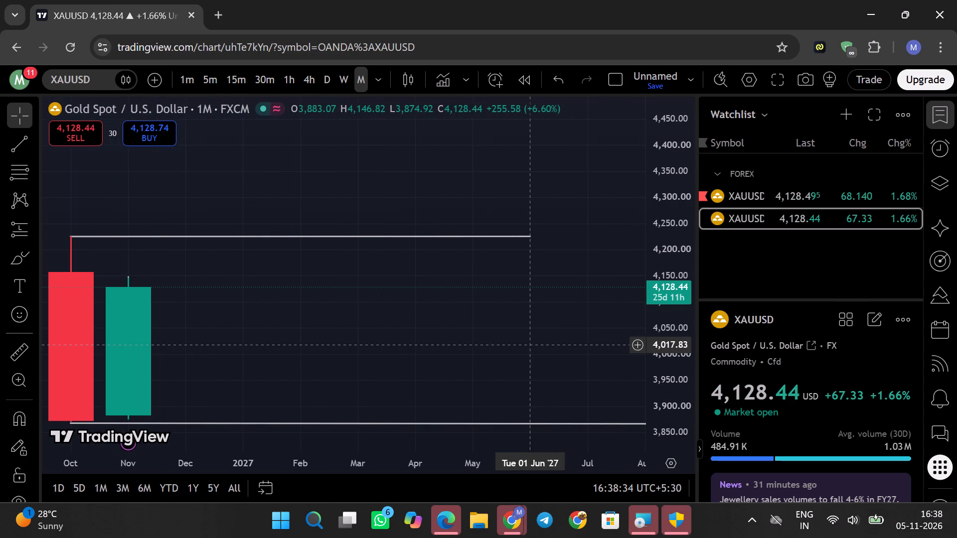
pyautogui.moveTo(465, 349); pyautogui.dragTo(645, 387)
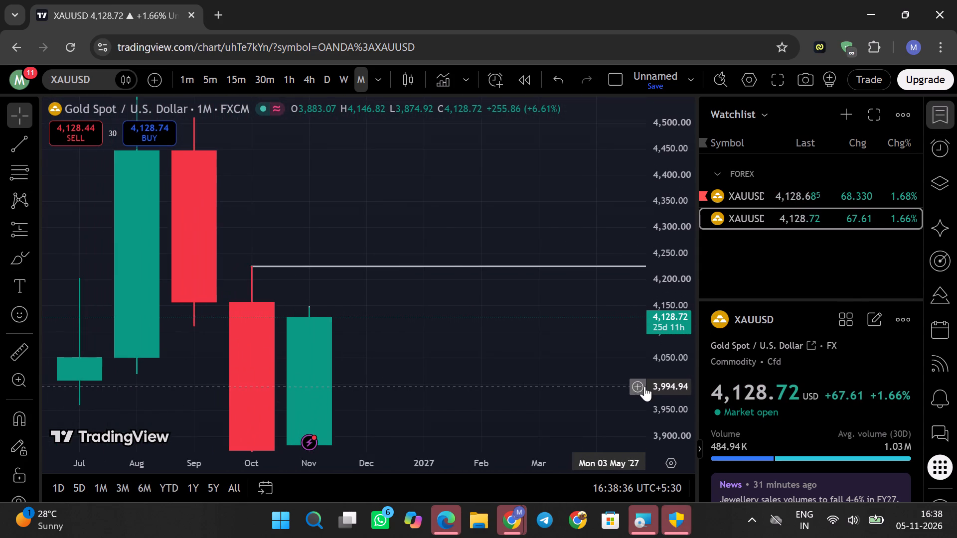
pyautogui.scroll(-2, 609, 382)
pyautogui.scroll(2, 609, 382)
pyautogui.scroll(-3, 675, 362)
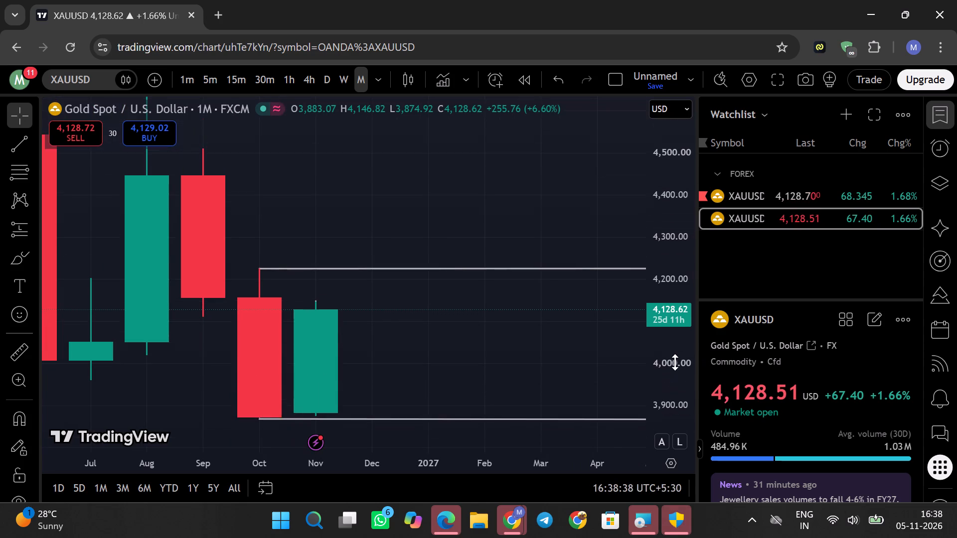
pyautogui.scroll(-8, 675, 362)
pyautogui.scroll(3, 674, 362)
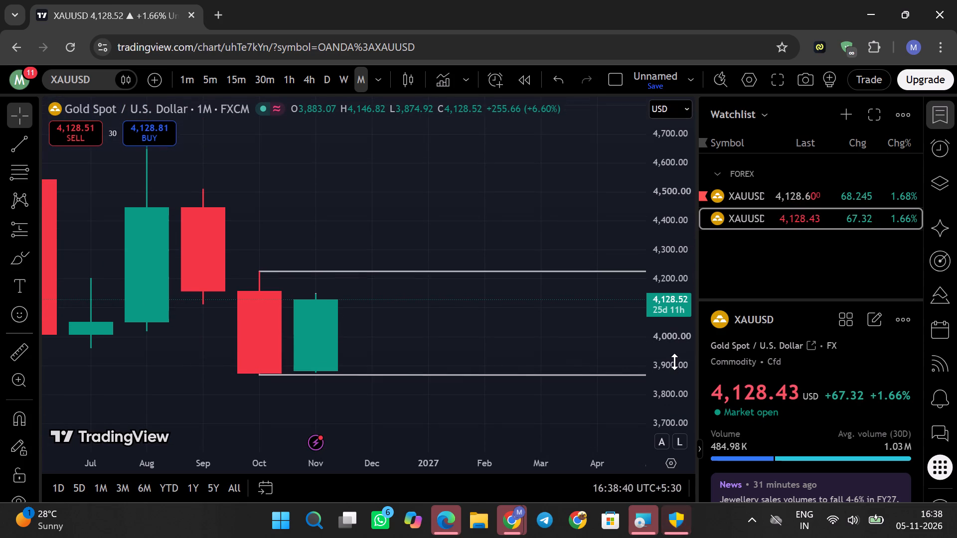
pyautogui.moveTo(186, 340); pyautogui.dragTo(324, 360)
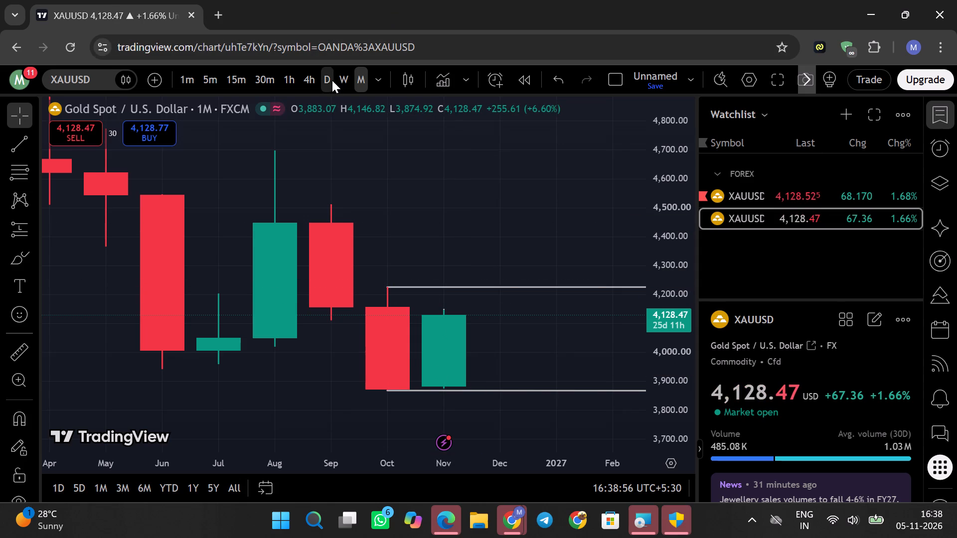
# Switch to the weekly timeframe and delete the small grey rectangle drawn beside the 2 November candle.
pyautogui.click(344, 81)
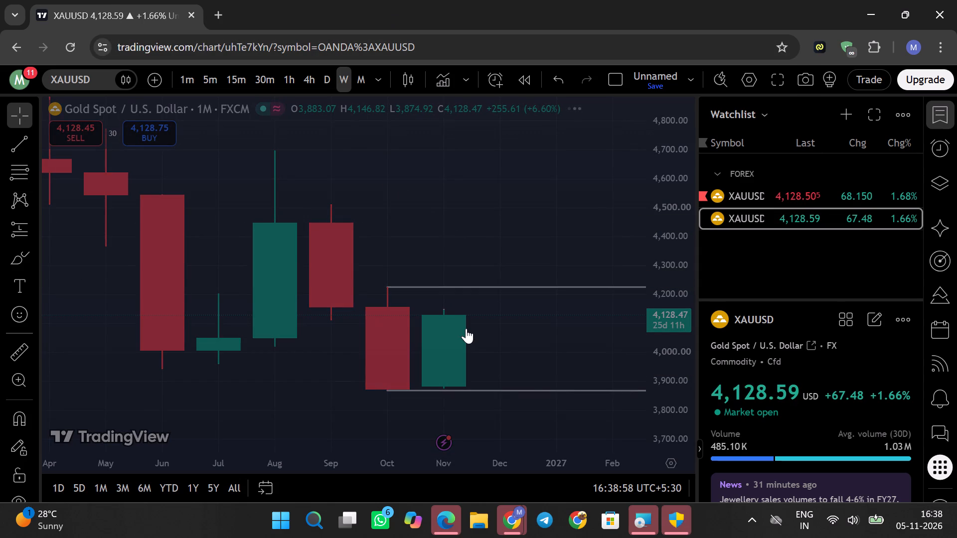
pyautogui.scroll(1, 464, 324)
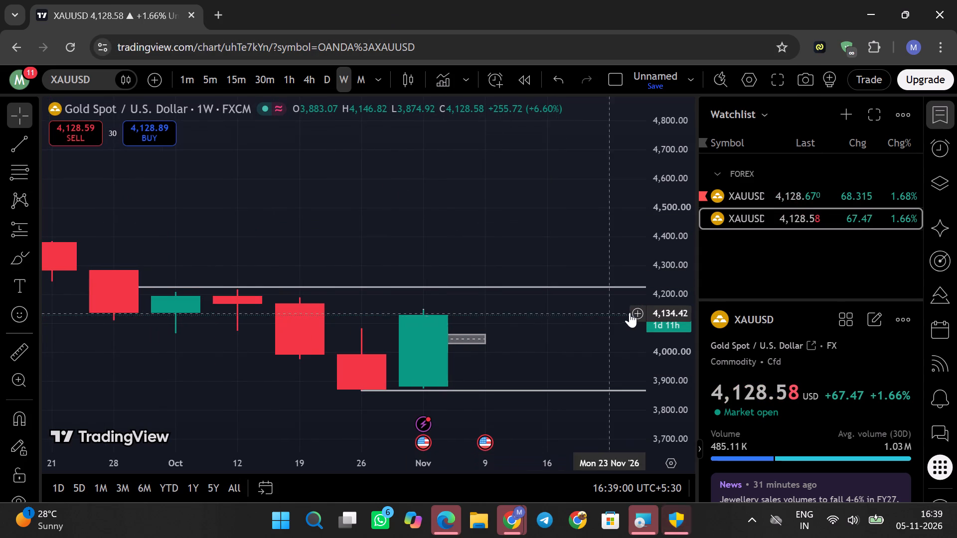
pyautogui.scroll(11, 662, 304)
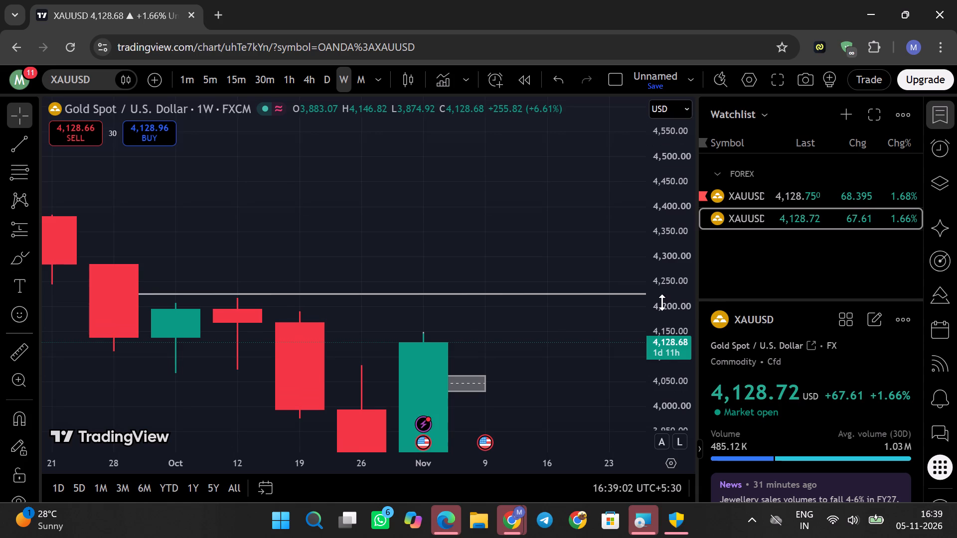
pyautogui.moveTo(539, 358); pyautogui.dragTo(616, 222)
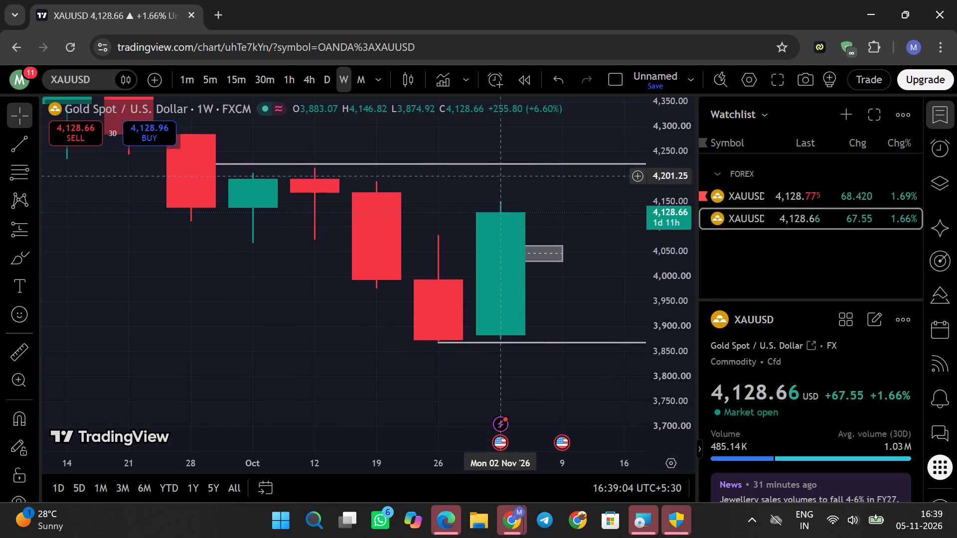
pyautogui.click(540, 254)
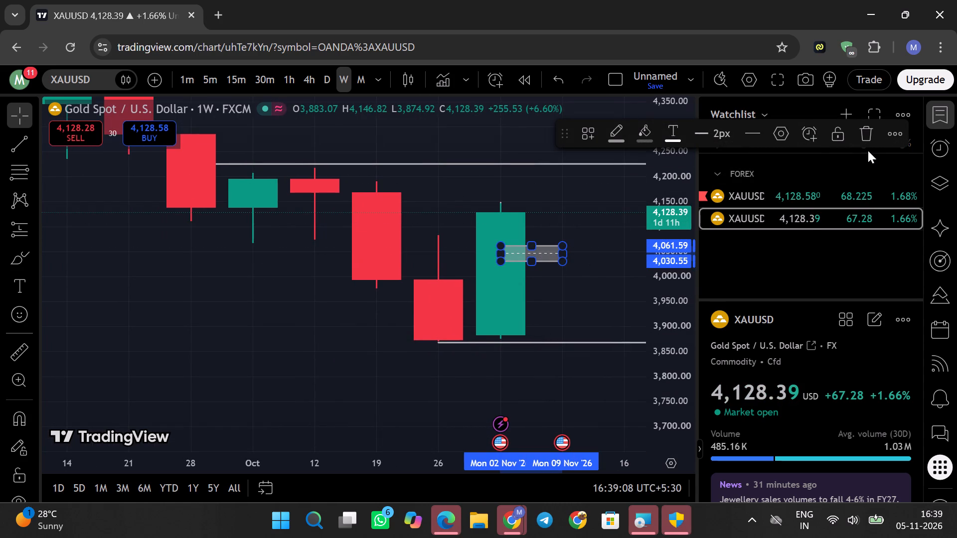
pyautogui.click(871, 137)
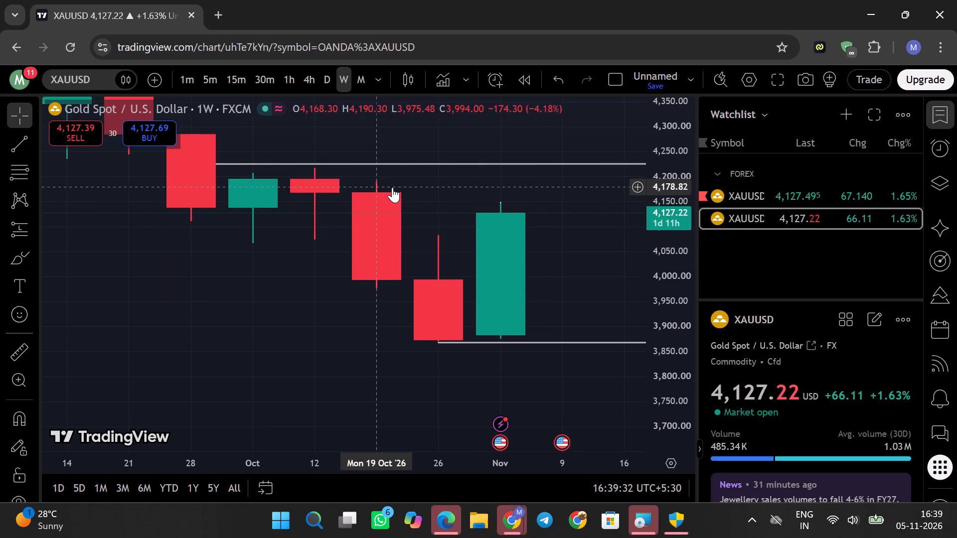
# Return to the OANDA gold spot chart from the watchlist.
pyautogui.click(761, 190)
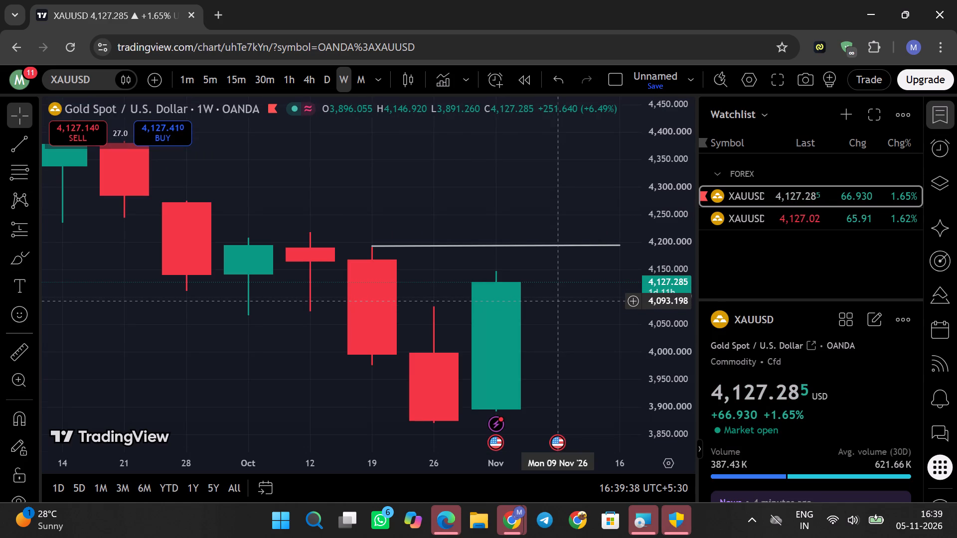
# Examine the lines drawn at the October and November highs and lows on the OANDA weekly gold chart.
pyautogui.scroll(-3, 675, 301)
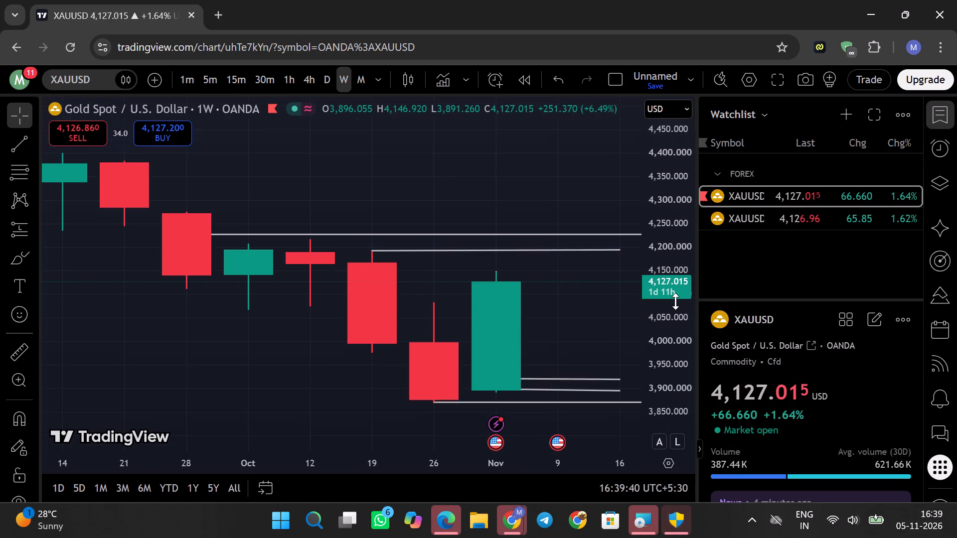
pyautogui.scroll(-3, 675, 301)
pyautogui.scroll(5, 675, 301)
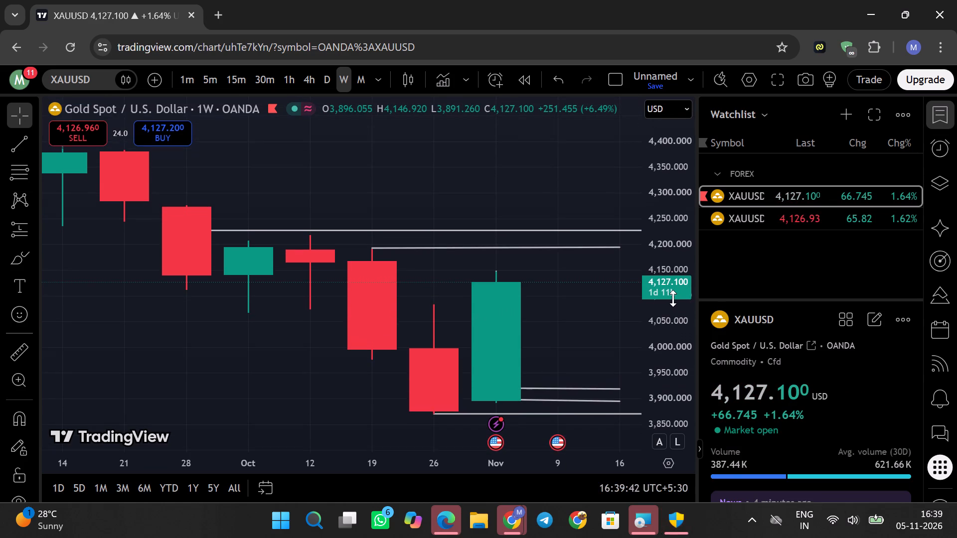
pyautogui.scroll(3, 673, 298)
pyautogui.scroll(-2, 673, 298)
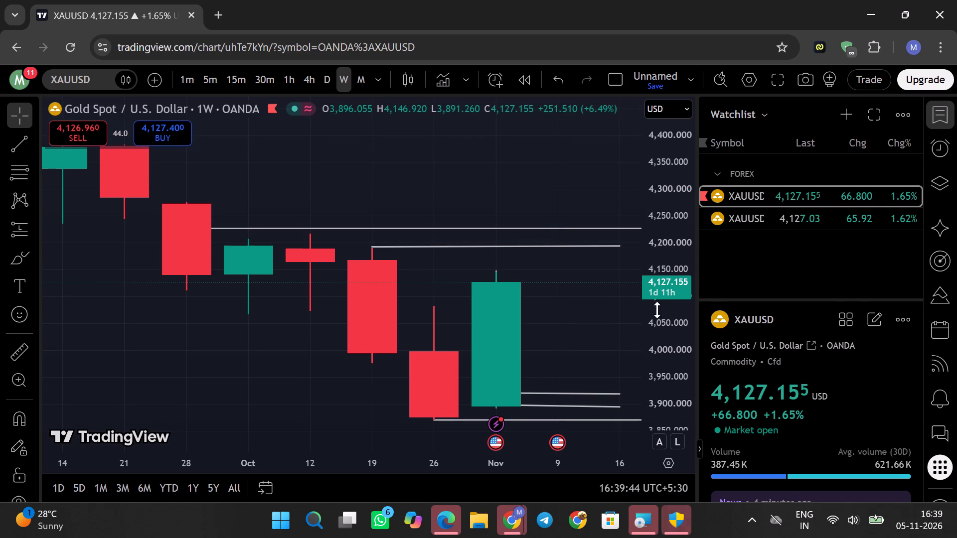
pyautogui.moveTo(563, 325); pyautogui.dragTo(550, 298)
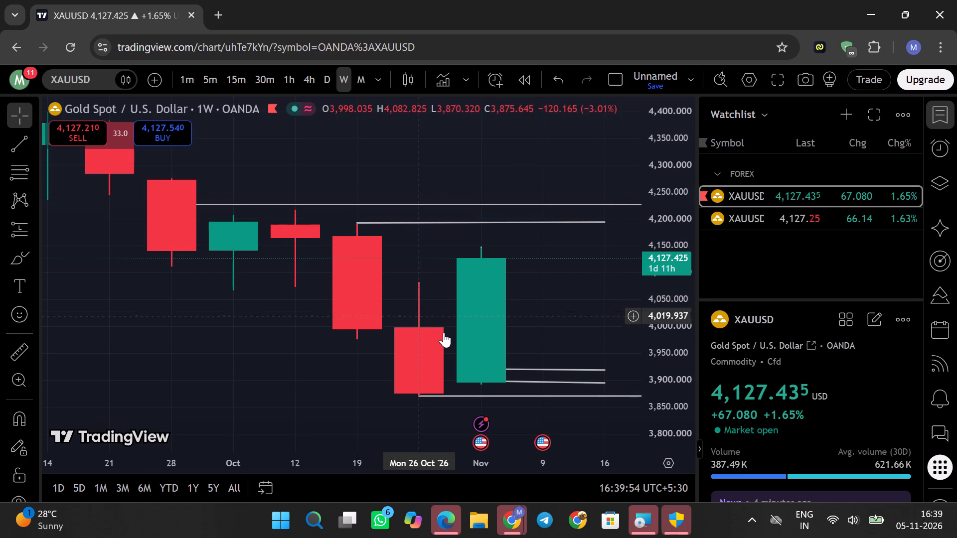
# On the FXCM weekly chart, draw a near-horizontal trend line from the 26 October candle's high, about 4,083, to 16 November.
pyautogui.click(747, 214)
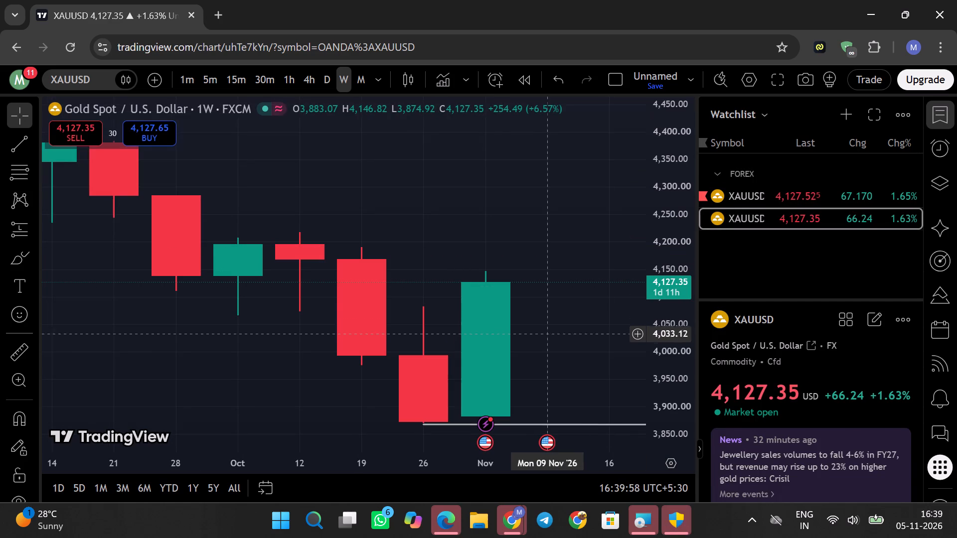
pyautogui.moveTo(566, 343); pyautogui.dragTo(568, 287)
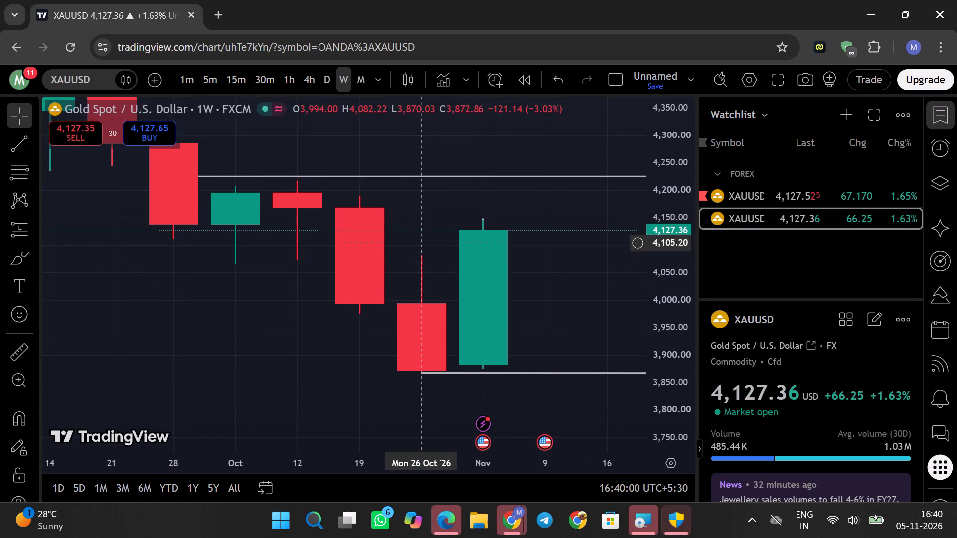
pyautogui.click(29, 142)
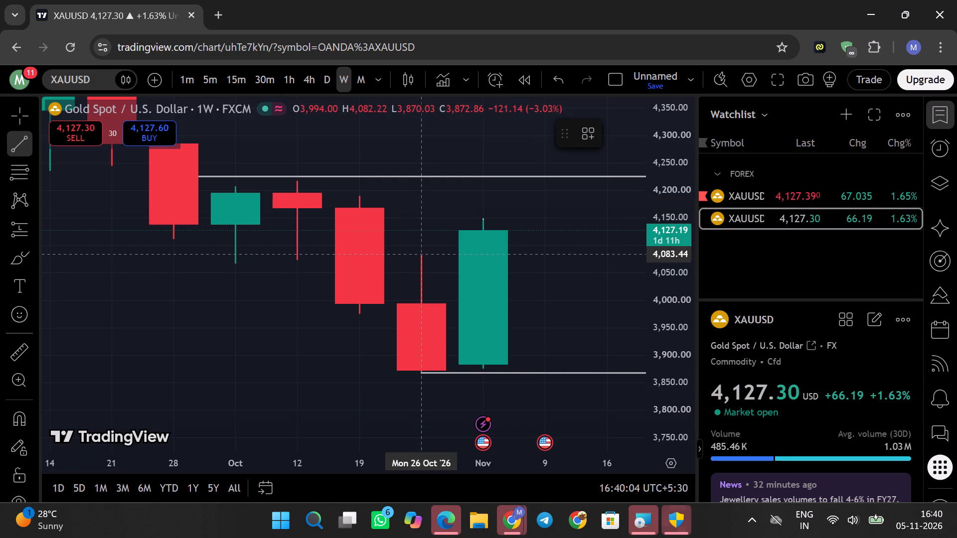
pyautogui.moveTo(421, 255); pyautogui.dragTo(586, 257)
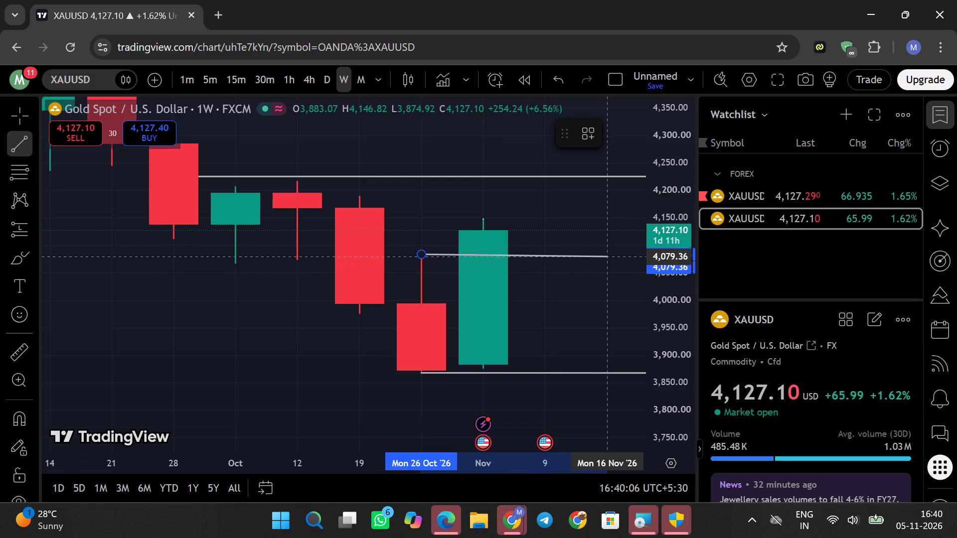
pyautogui.moveTo(586, 257); pyautogui.dragTo(588, 253)
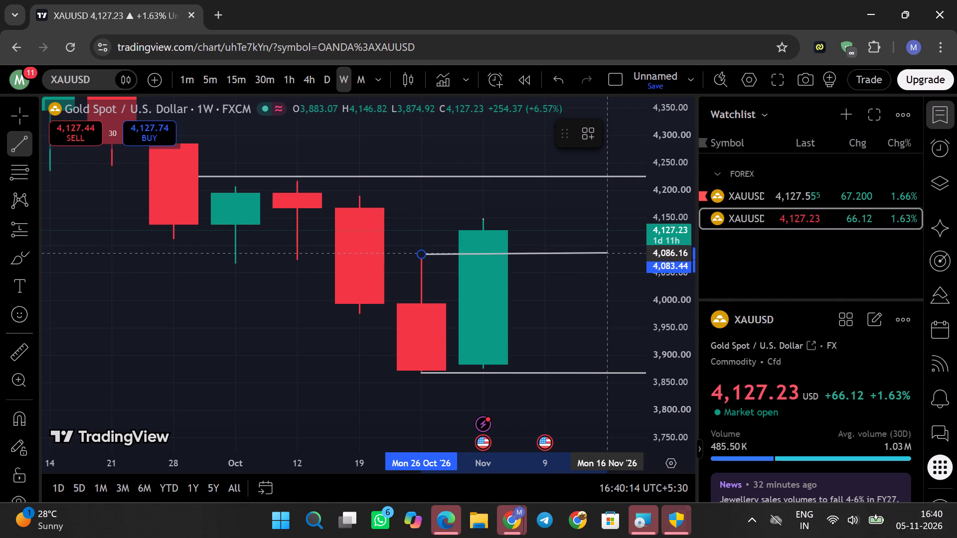
pyautogui.click(614, 253)
pyautogui.click(590, 278)
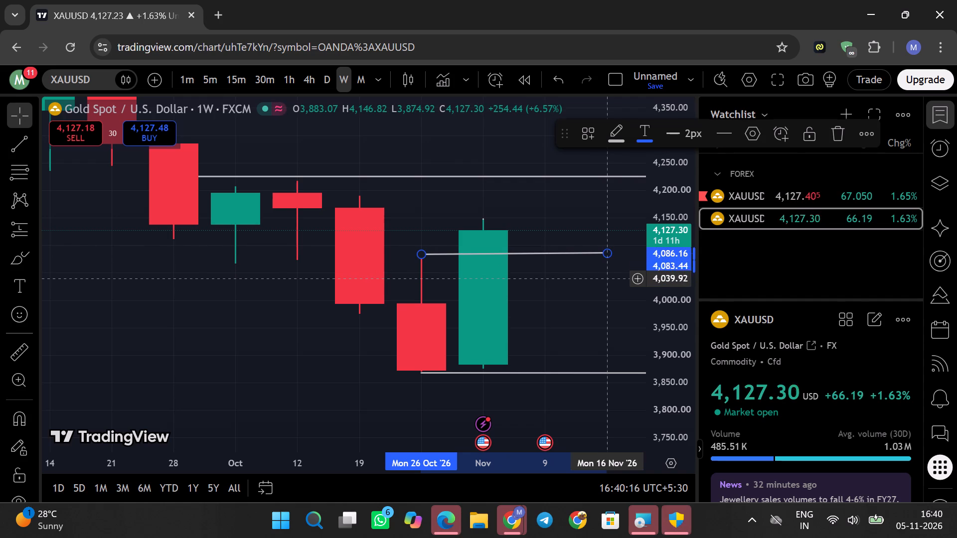
# Switch the FXCM chart to the daily timeframe and show the October and November candles with their drawn lines.
pyautogui.moveTo(546, 294); pyautogui.dragTo(473, 287)
pyautogui.scroll(3, 484, 291)
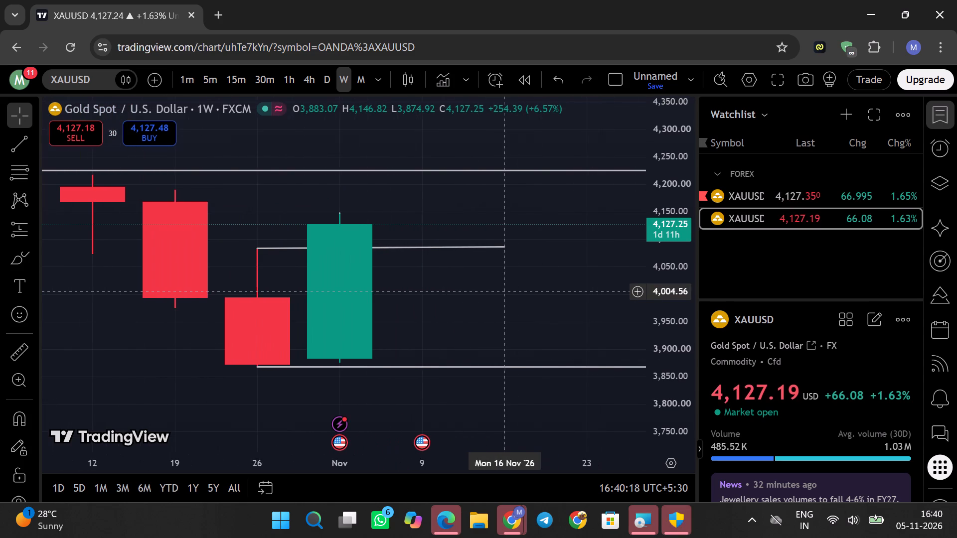
pyautogui.scroll(-2, 484, 291)
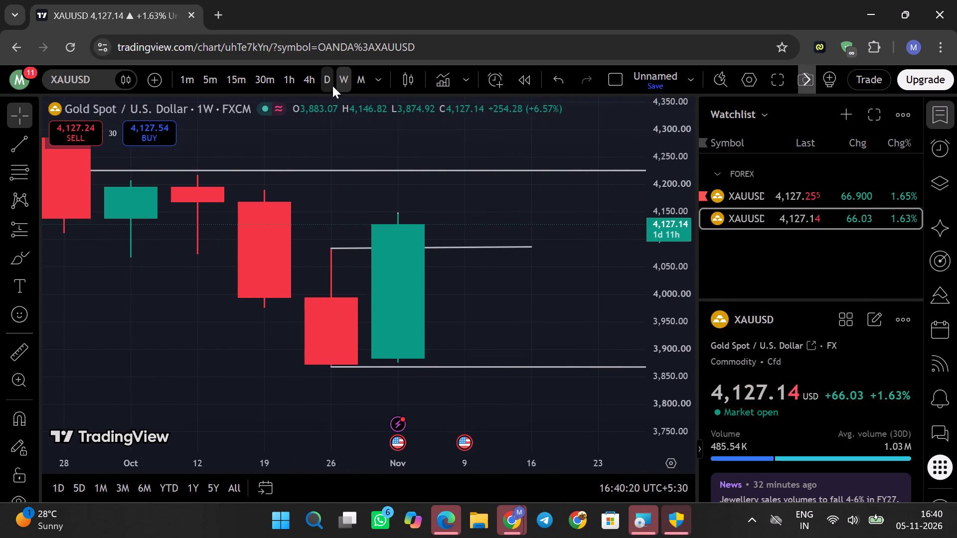
pyautogui.click(332, 85)
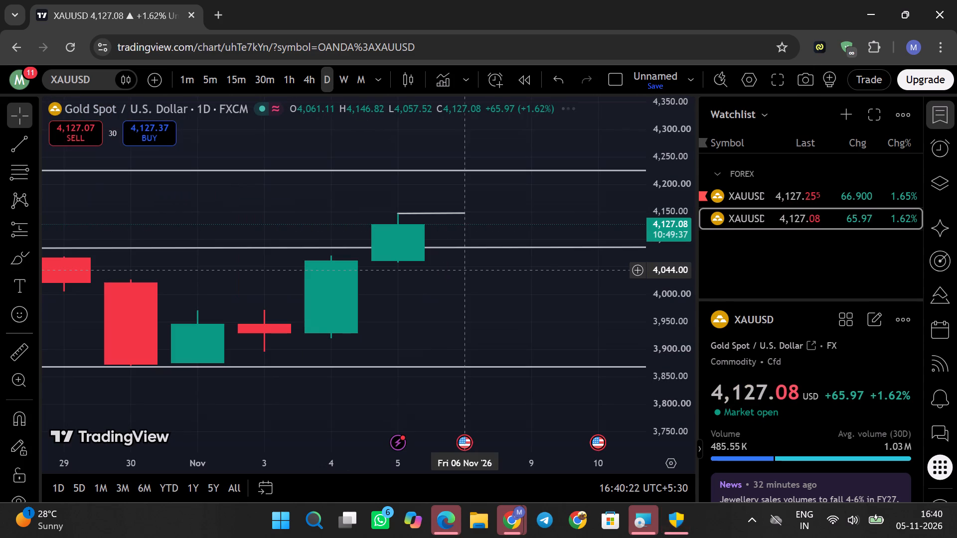
pyautogui.scroll(-8, 439, 270)
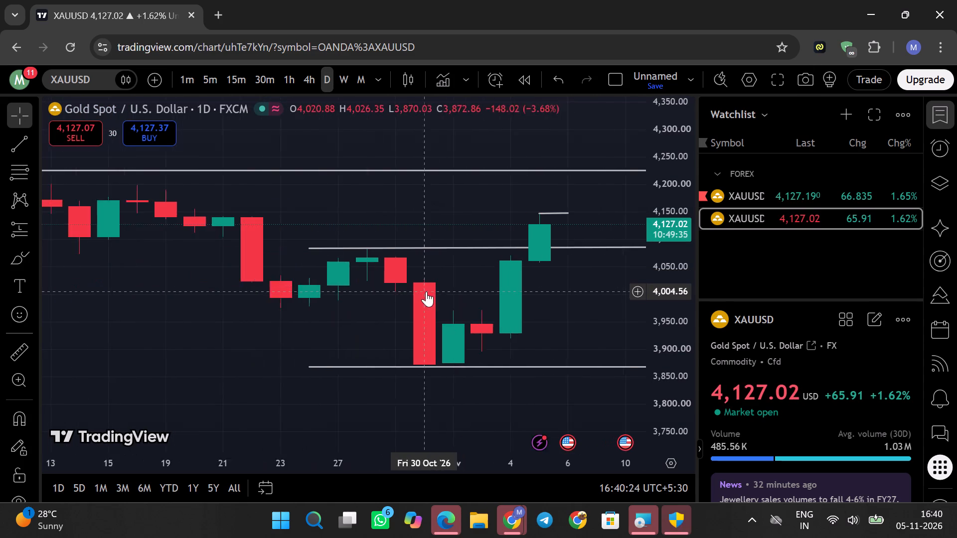
pyautogui.scroll(-4, 426, 291)
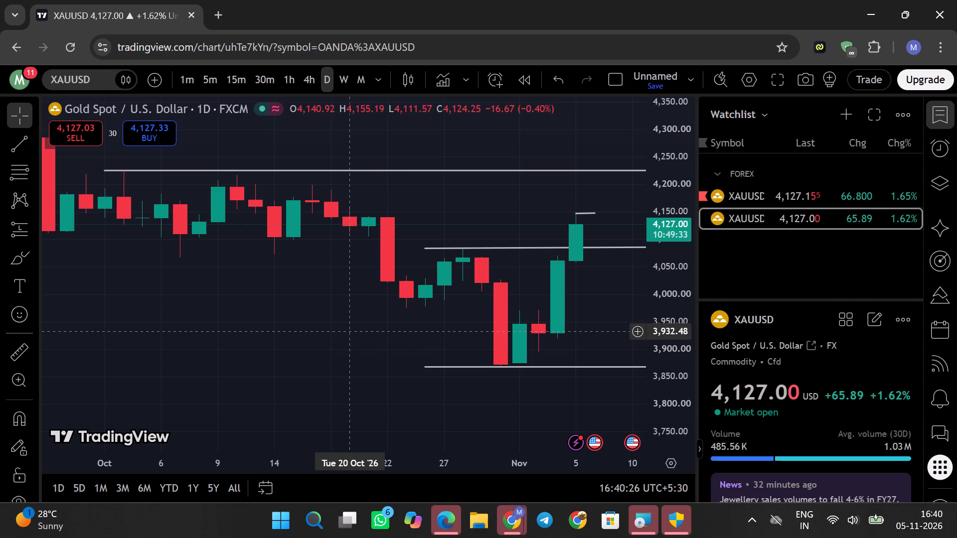
# Check the OANDA gold daily chart's drawn lines for comparison and return to the FXCM chart.
pyautogui.click(816, 193)
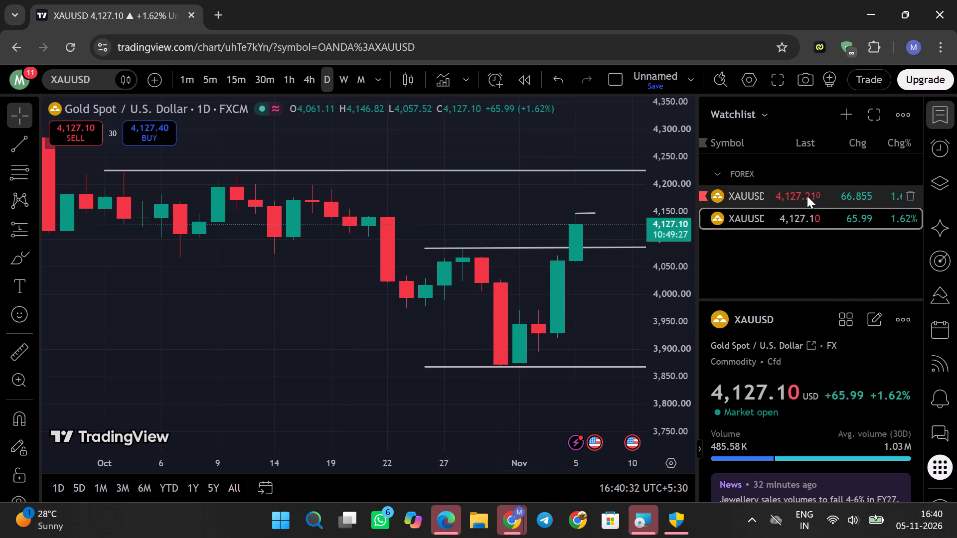
pyautogui.click(807, 195)
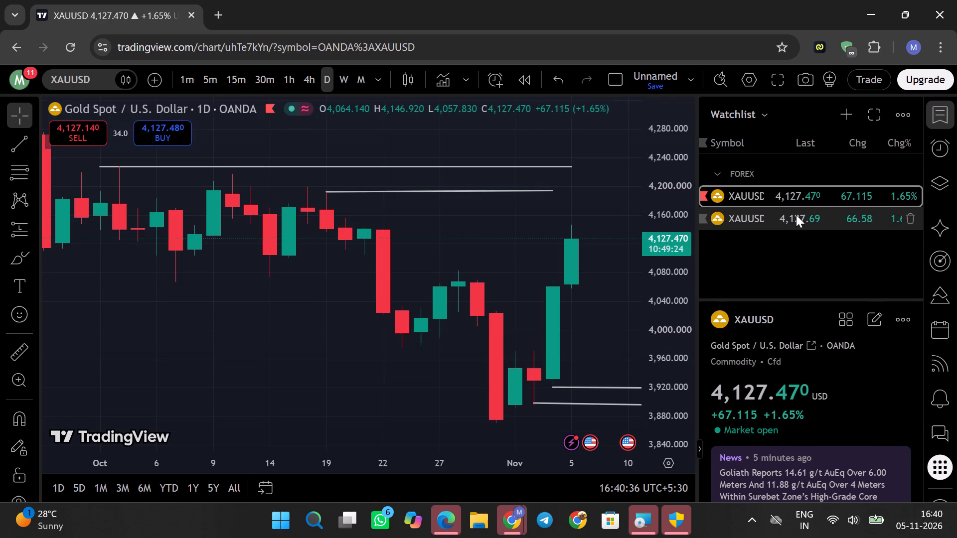
pyautogui.click(796, 215)
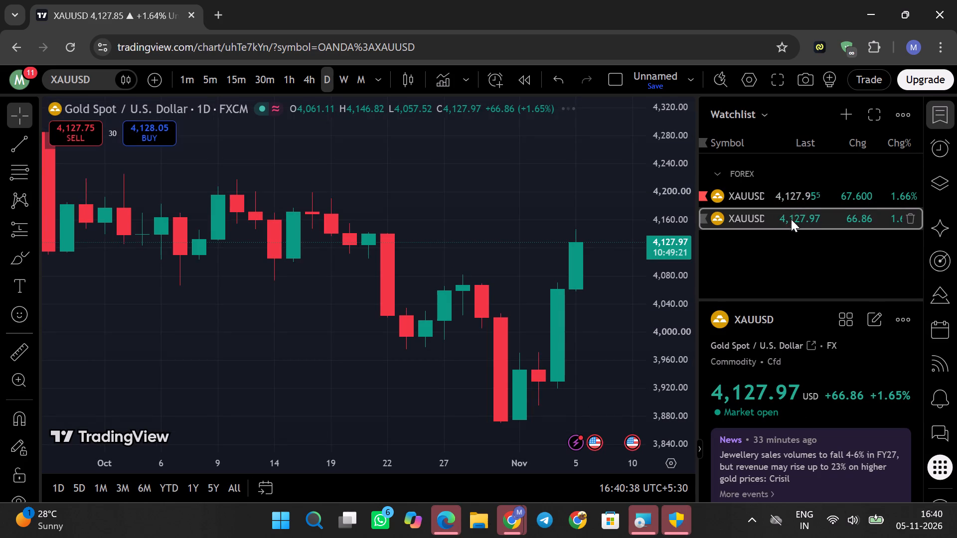
# Delete the short line drawn at the 5 November candle's high on the FXCM daily chart.
pyautogui.moveTo(479, 261); pyautogui.dragTo(452, 257)
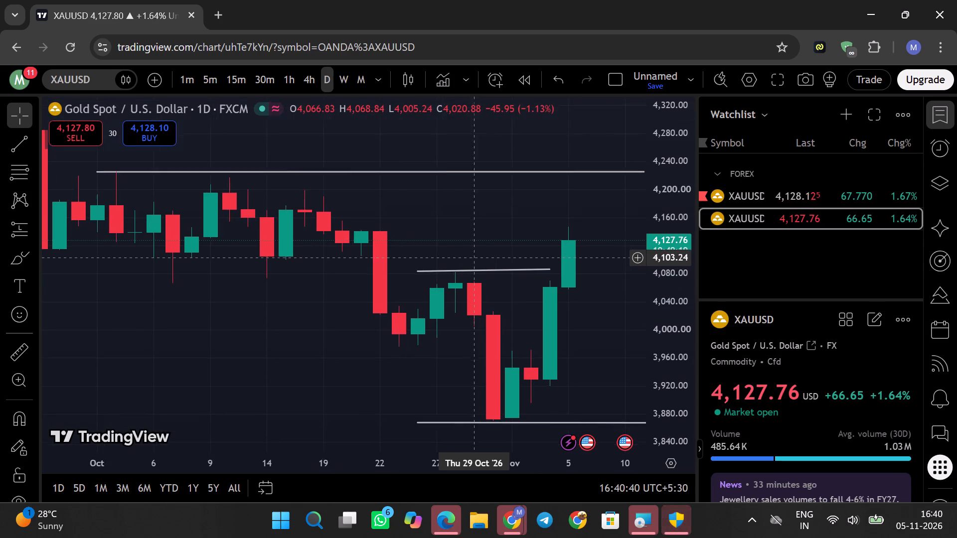
pyautogui.moveTo(452, 257); pyautogui.dragTo(348, 256)
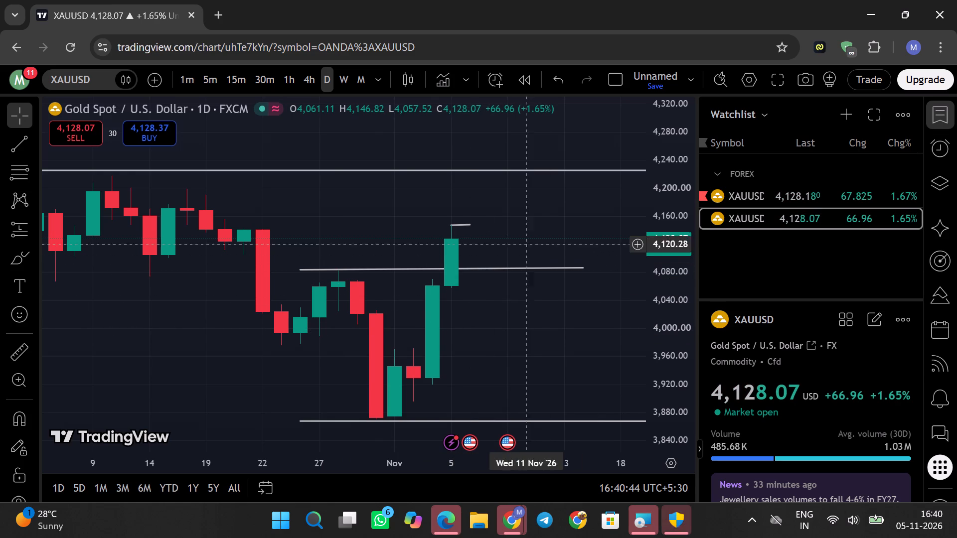
pyautogui.click(468, 223)
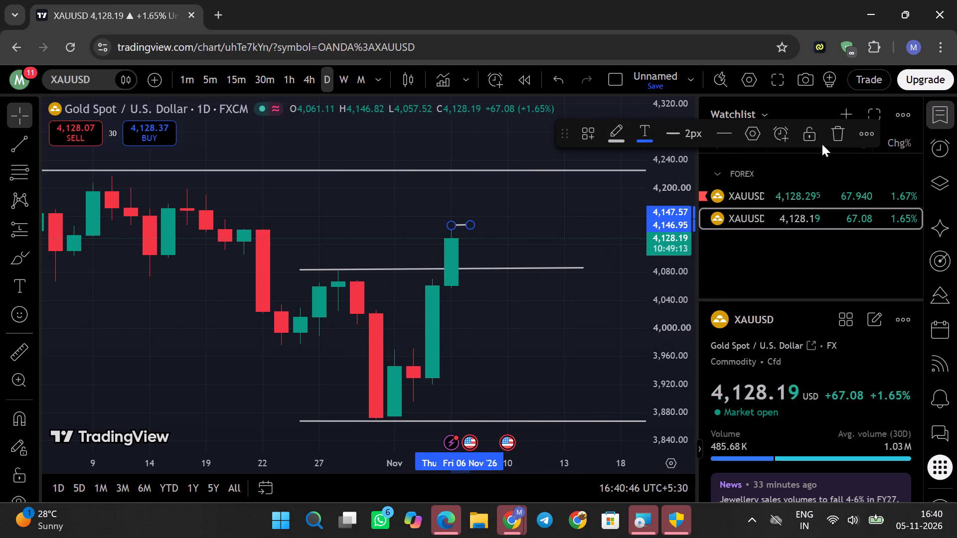
pyautogui.click(844, 136)
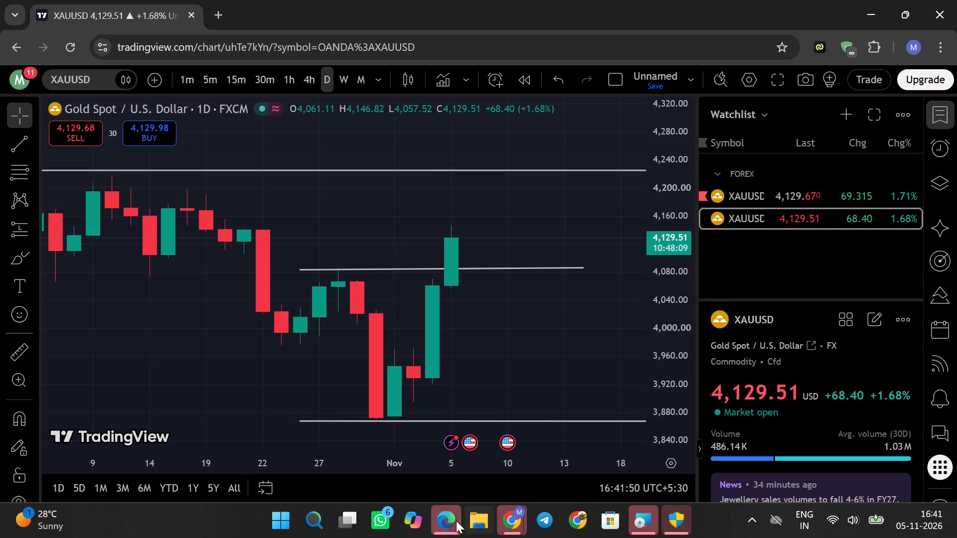
# Launch the recently added Kuro app.
pyautogui.click(287, 514)
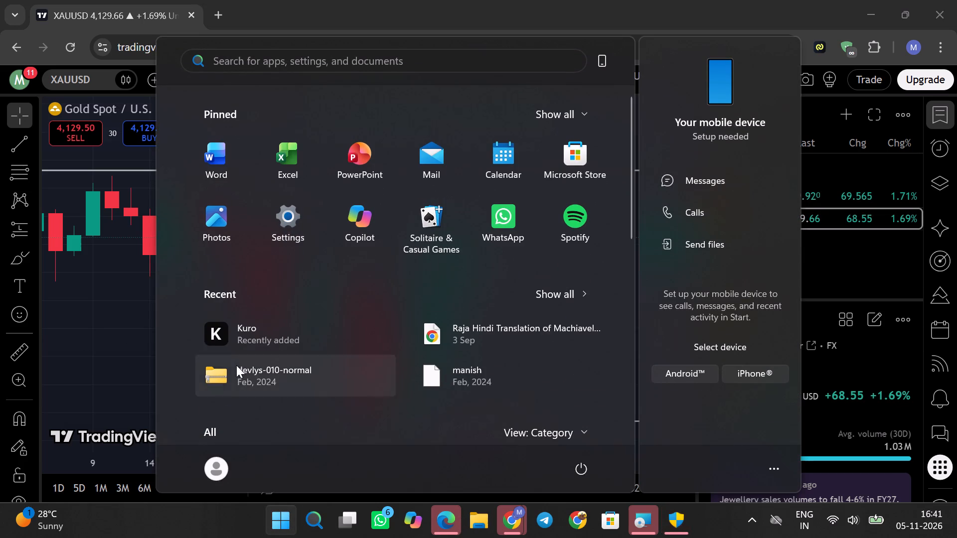
pyautogui.click(236, 334)
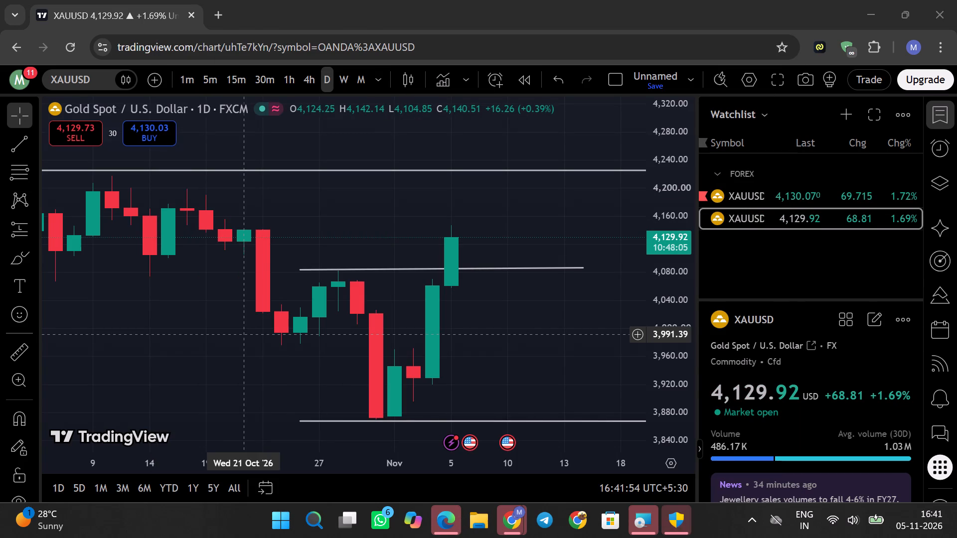
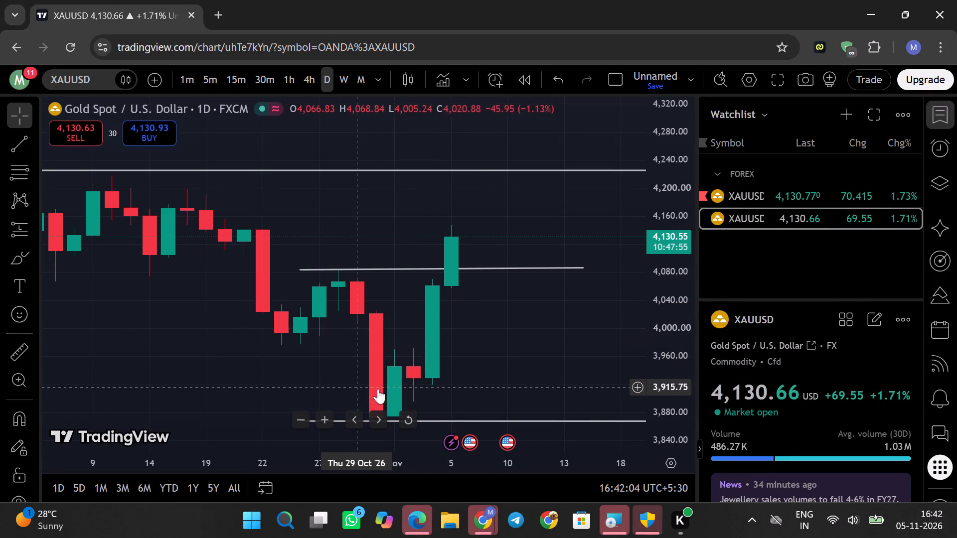
# Switch the FXCM gold chart to the weekly timeframe and examine the drawn lines against the candles from March to November.
pyautogui.click(350, 80)
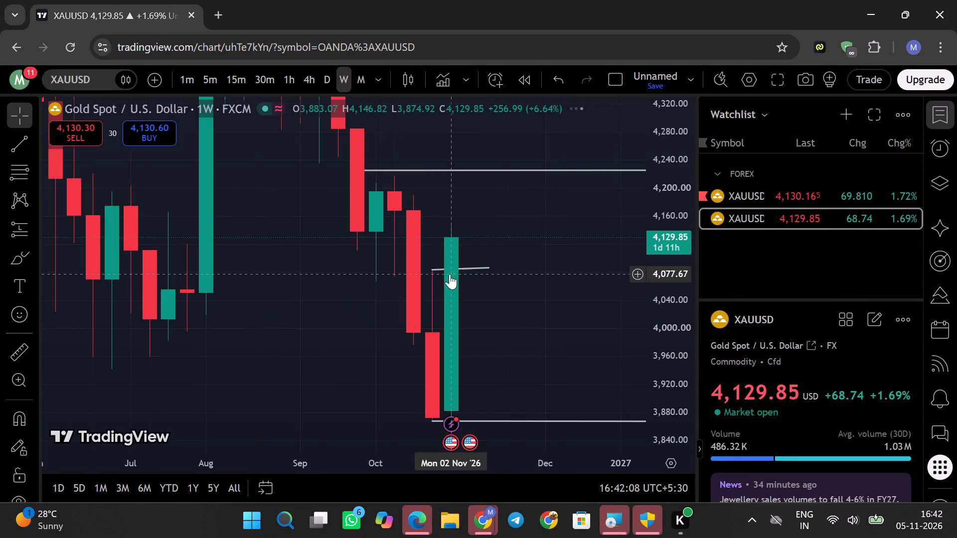
pyautogui.scroll(-4, 450, 274)
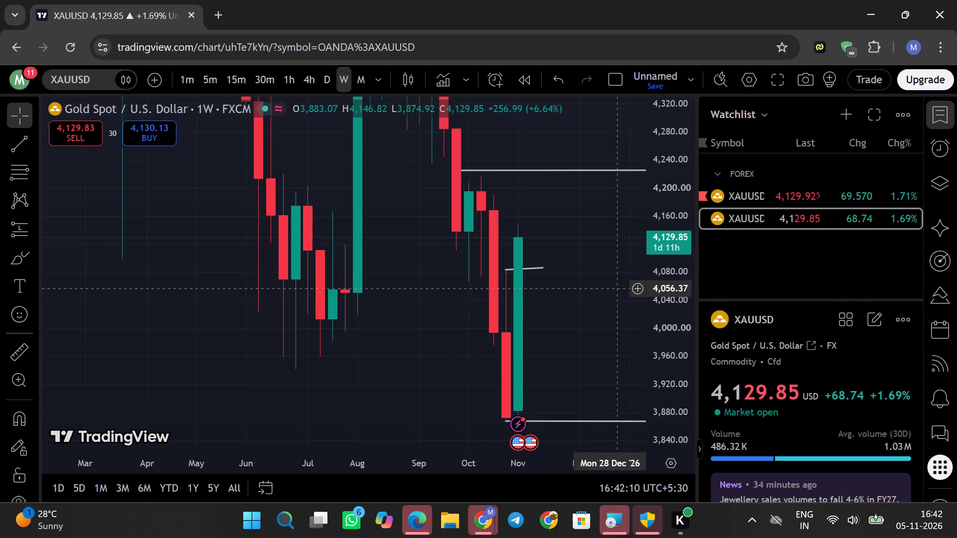
pyautogui.scroll(-12, 656, 279)
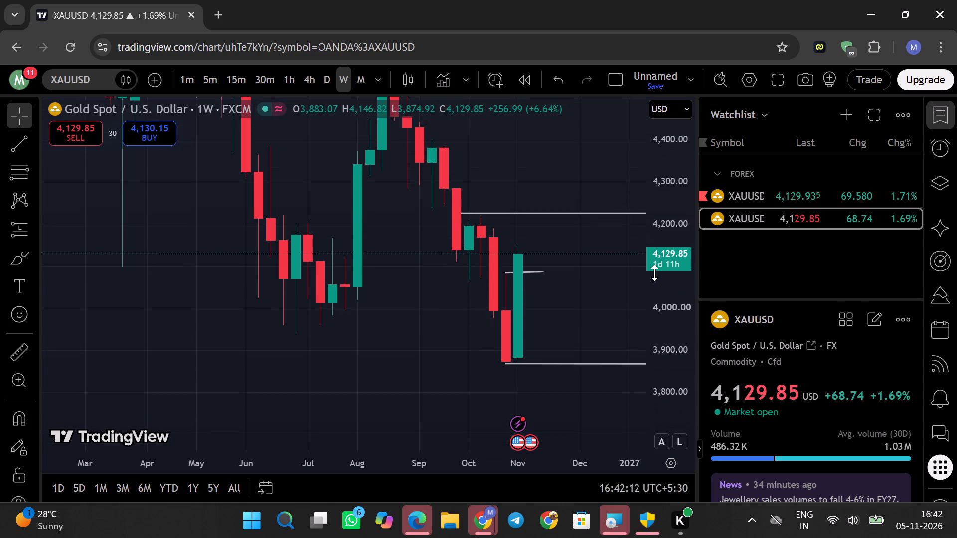
pyautogui.scroll(-4, 654, 273)
pyautogui.scroll(2, 654, 273)
pyautogui.scroll(-10, 654, 271)
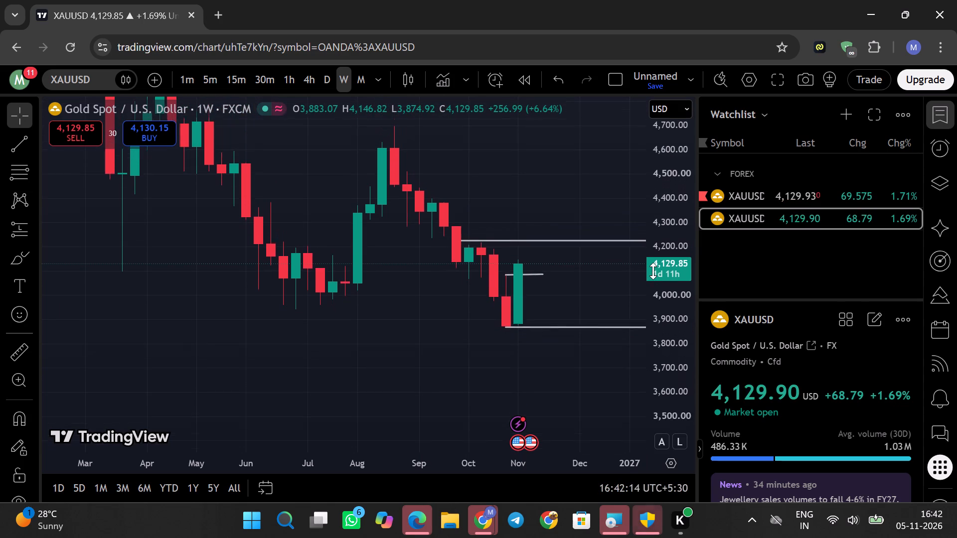
pyautogui.scroll(-5, 652, 271)
pyautogui.scroll(5, 652, 271)
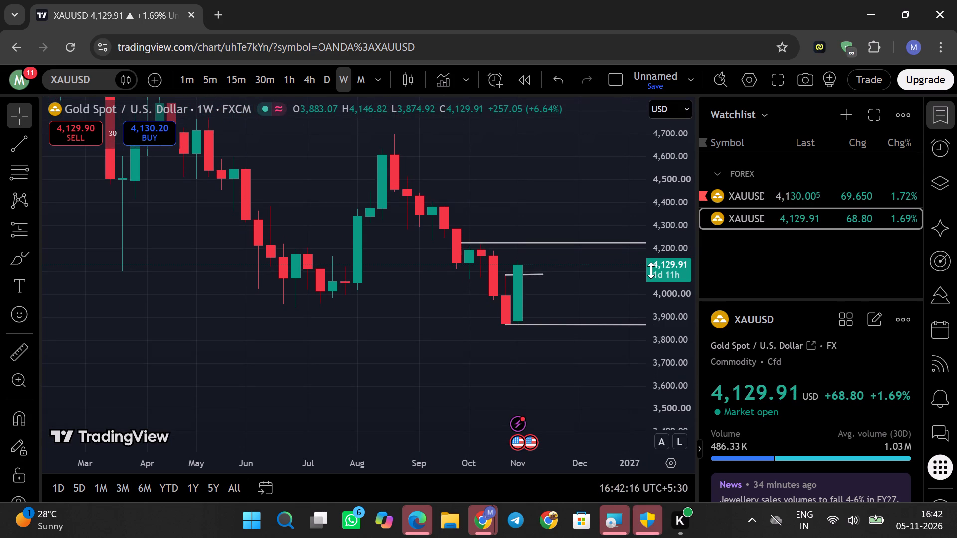
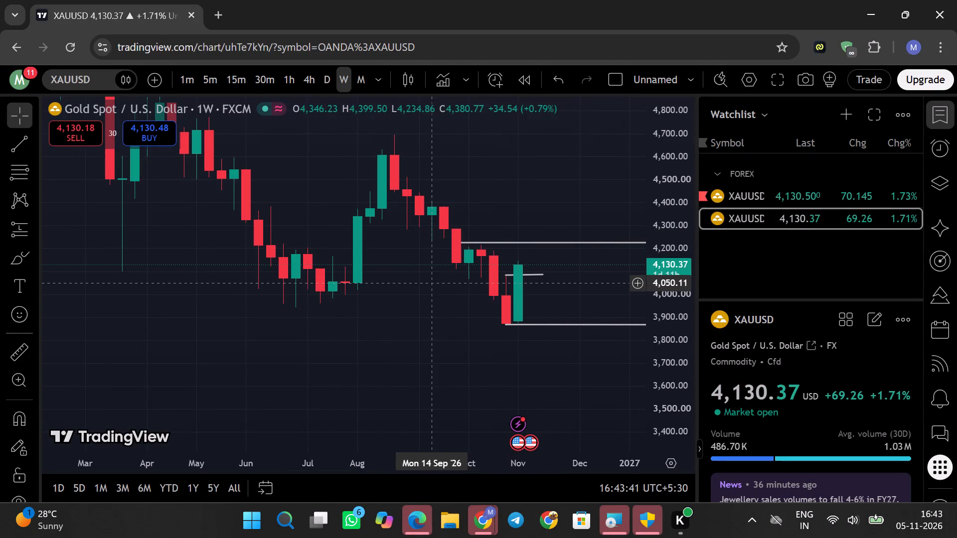
# Move the uppermost line so it starts at the high of the 19 October weekly candle, at about 4,195.
pyautogui.scroll(10, 433, 283)
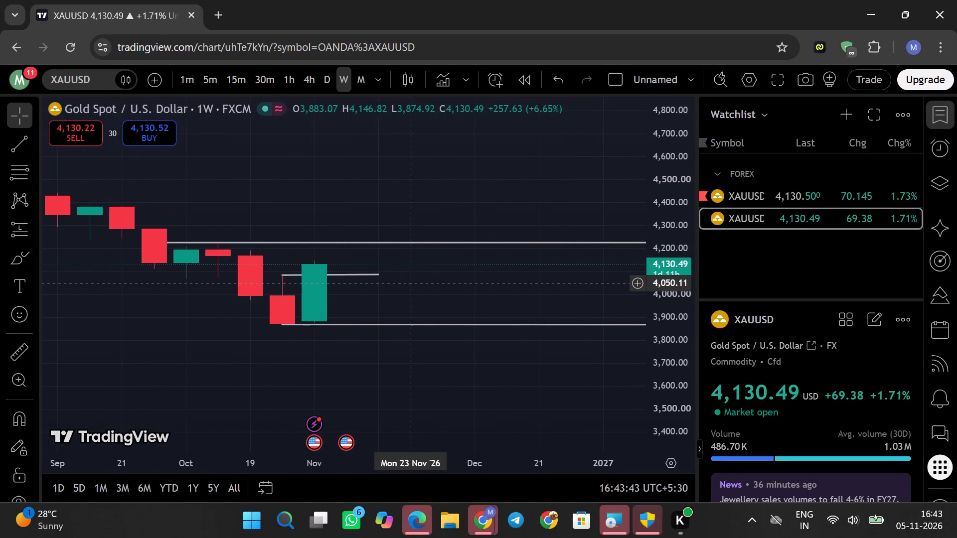
pyautogui.scroll(-2, 425, 284)
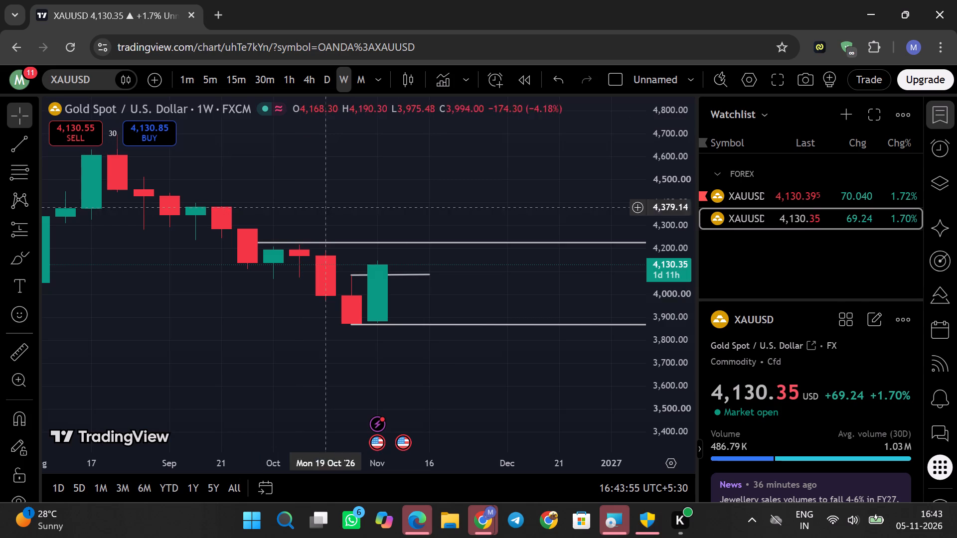
pyautogui.click(341, 239)
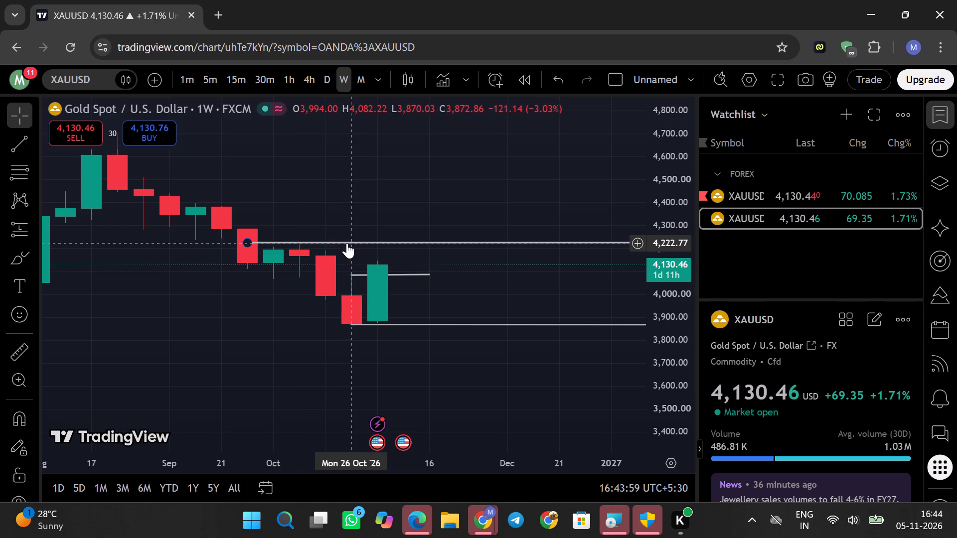
pyautogui.moveTo(347, 239); pyautogui.dragTo(387, 249)
pyautogui.click(386, 248)
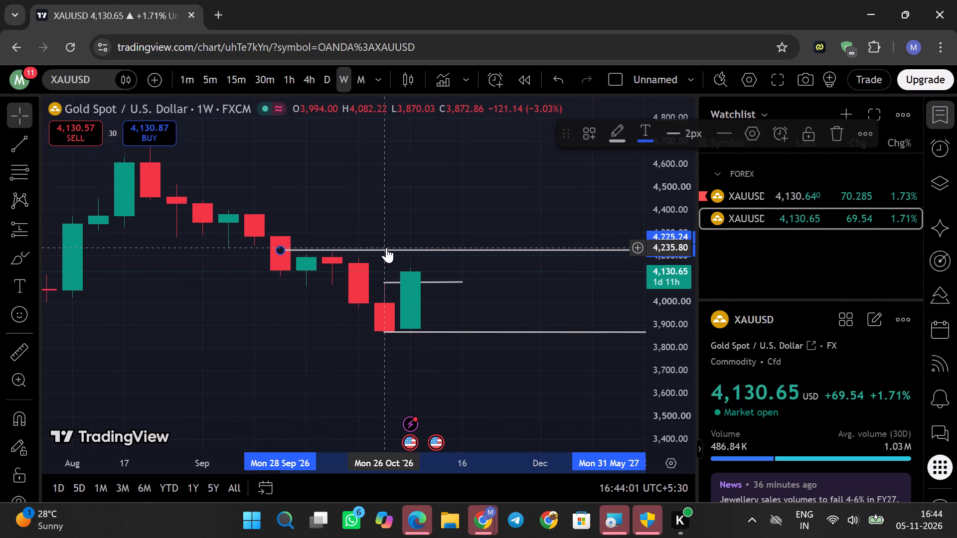
pyautogui.moveTo(386, 248); pyautogui.dragTo(457, 254)
pyautogui.click(439, 222)
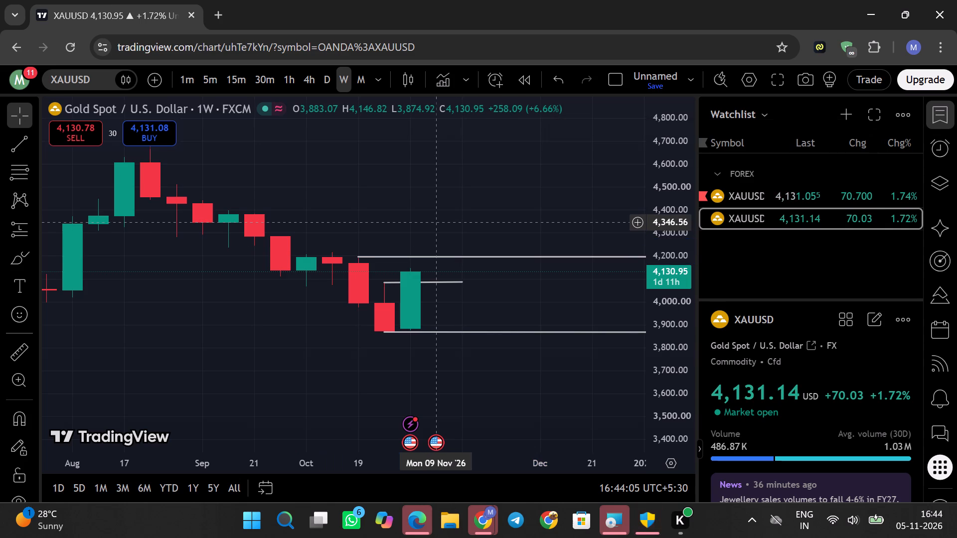
# Switch the FXCM gold chart to the daily timeframe.
pyautogui.moveTo(437, 215); pyautogui.dragTo(389, 203)
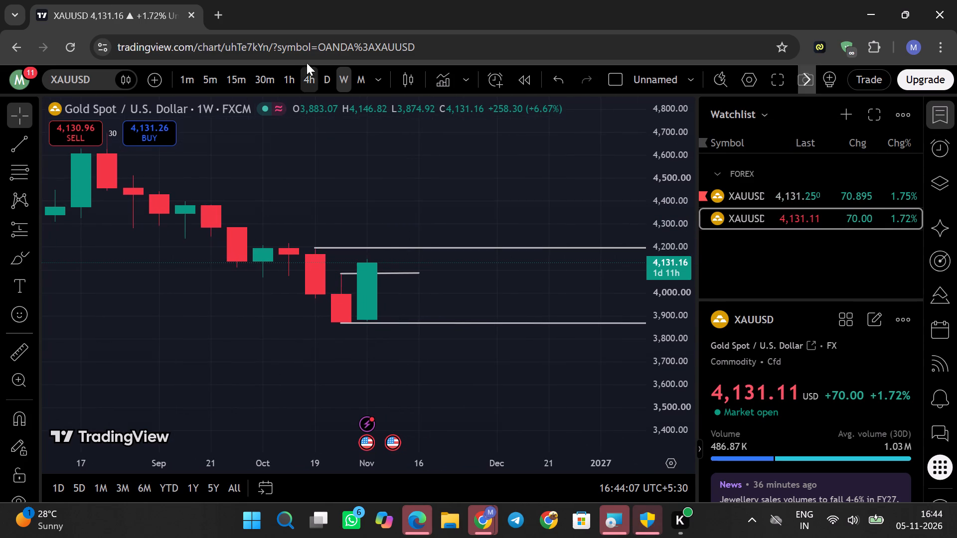
pyautogui.click(322, 82)
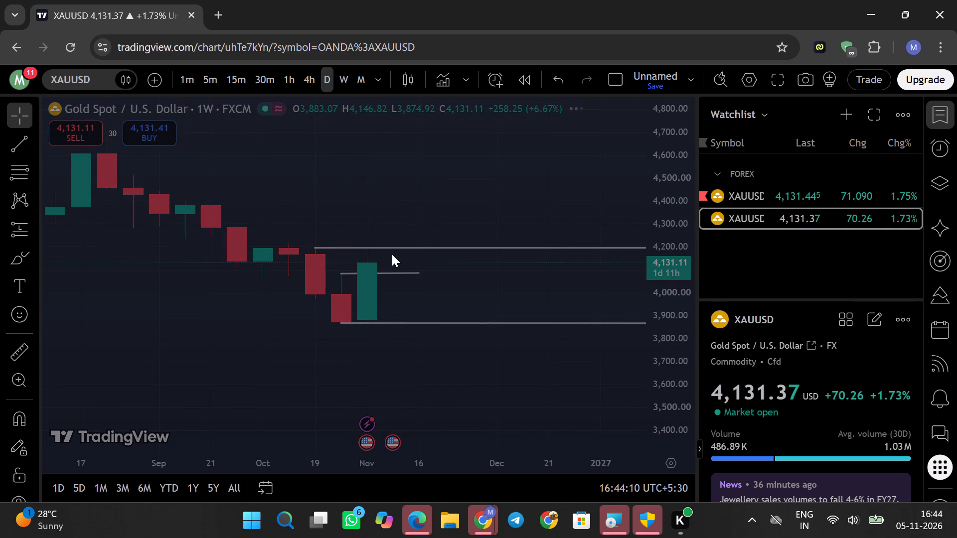
# Move the middle line so it starts at the 28 October daily candle's high, at about 4,082.
pyautogui.scroll(3, 390, 275)
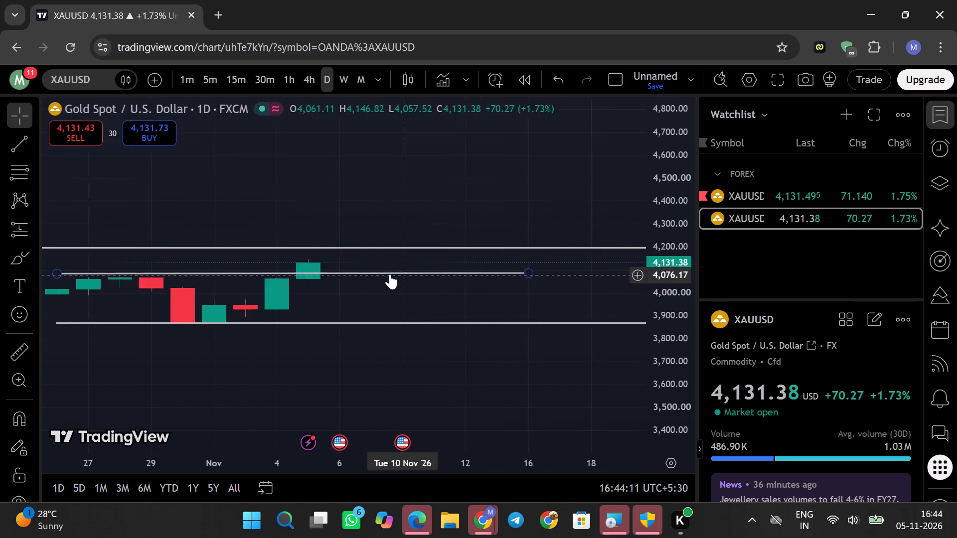
pyautogui.scroll(6, 686, 296)
pyautogui.scroll(-1, 686, 294)
pyautogui.scroll(3, 686, 294)
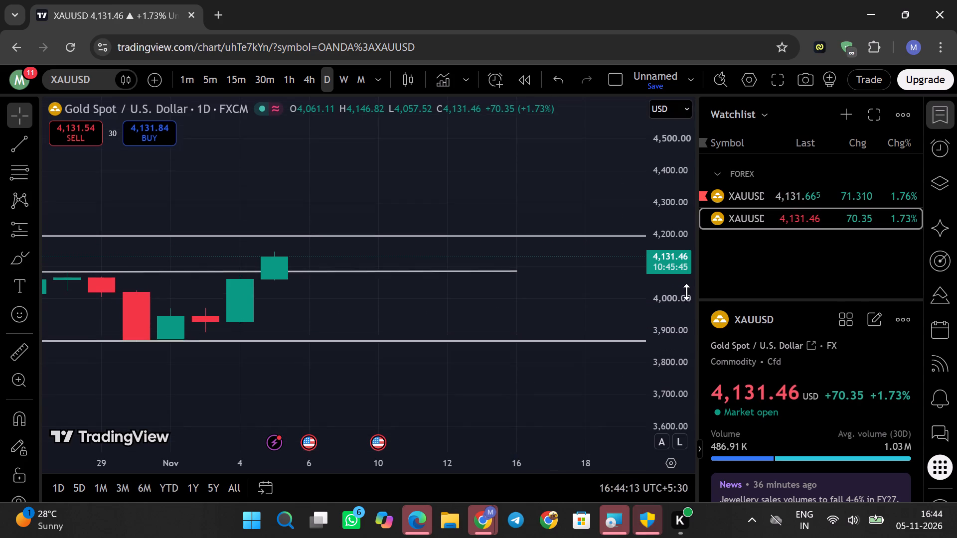
pyautogui.scroll(4, 686, 292)
pyautogui.scroll(-1, 686, 291)
pyautogui.scroll(13, 686, 291)
pyautogui.scroll(-2, 686, 291)
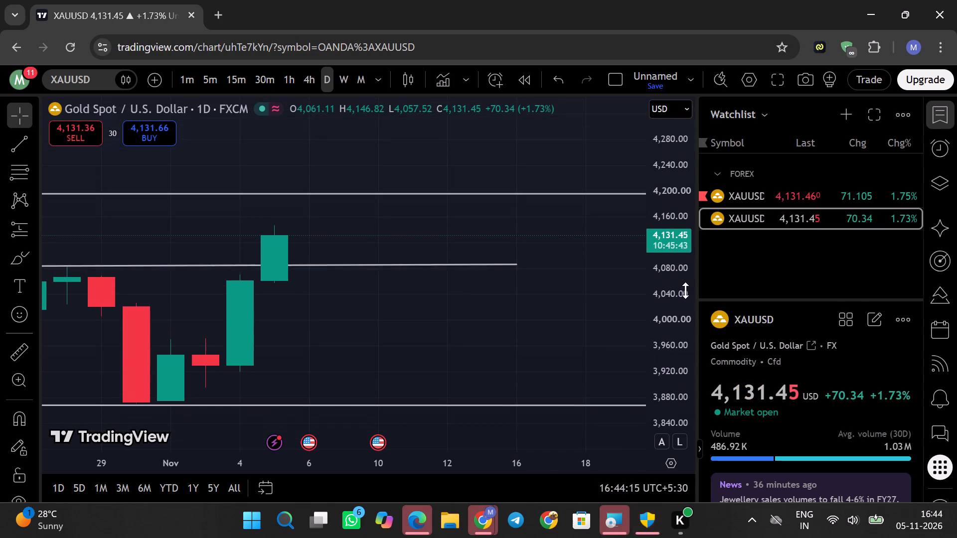
pyautogui.scroll(1, 685, 290)
pyautogui.moveTo(322, 312); pyautogui.dragTo(603, 321)
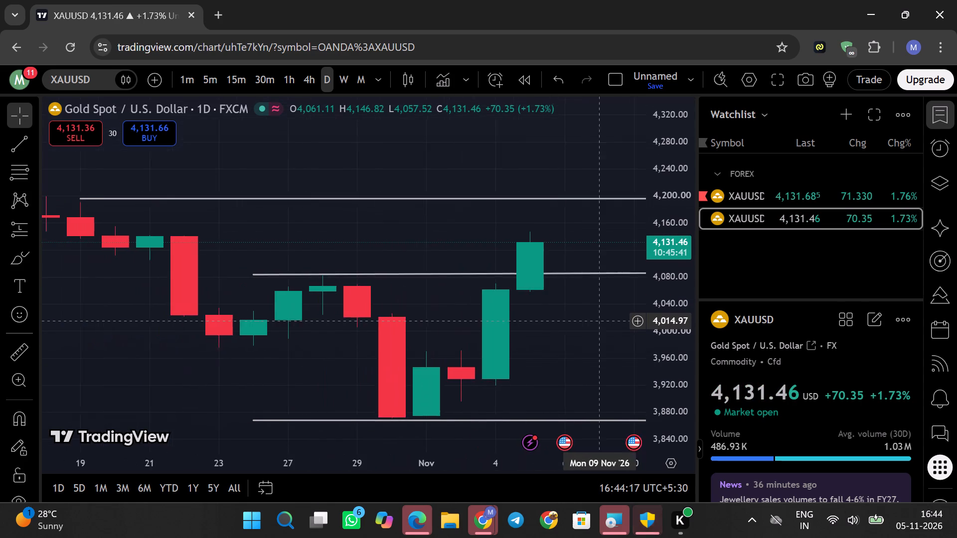
pyautogui.moveTo(603, 321); pyautogui.dragTo(548, 269)
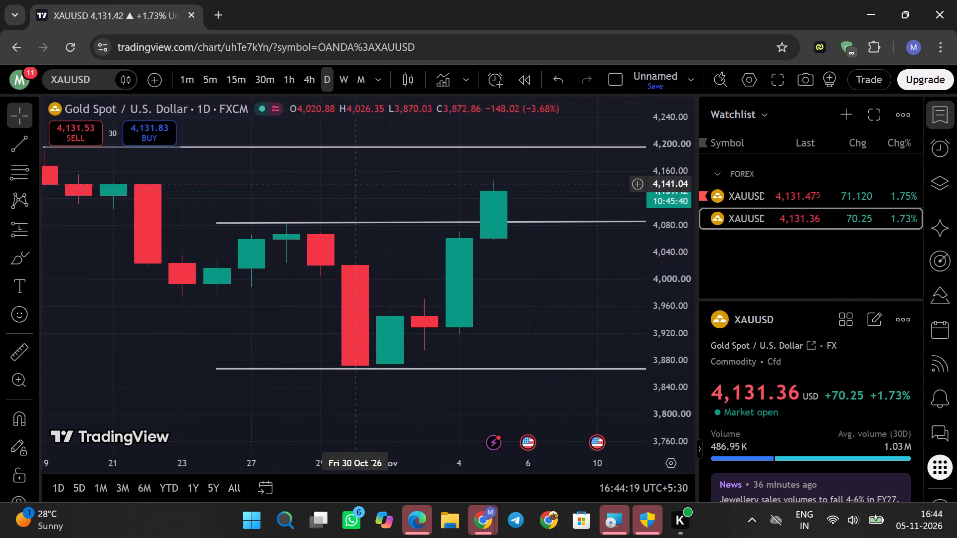
pyautogui.moveTo(286, 220); pyautogui.dragTo(308, 223)
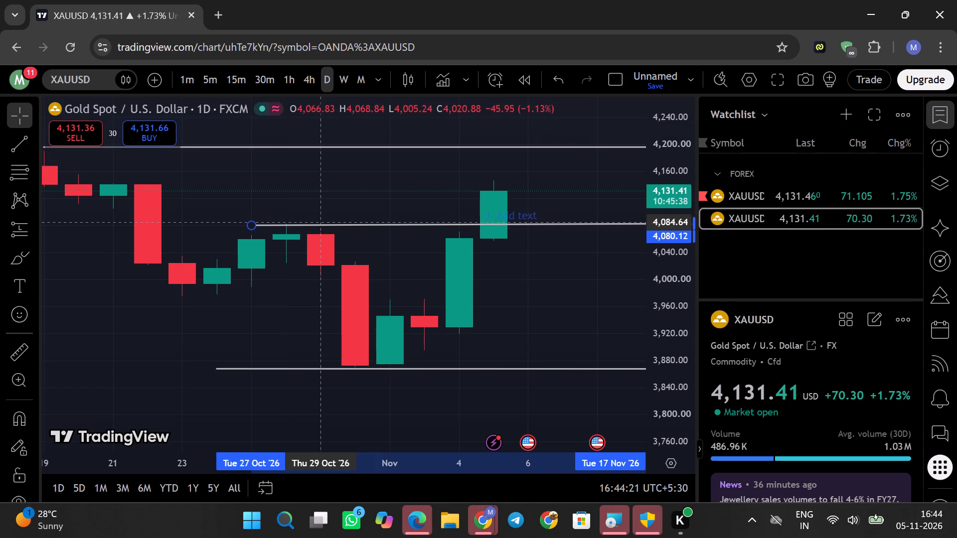
pyautogui.moveTo(308, 223); pyautogui.dragTo(360, 225)
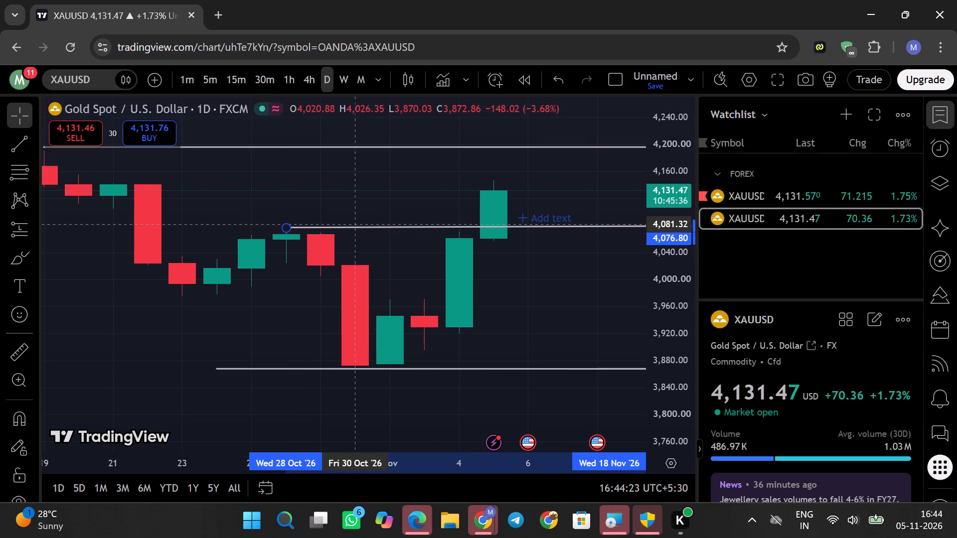
pyautogui.moveTo(360, 225); pyautogui.dragTo(363, 221)
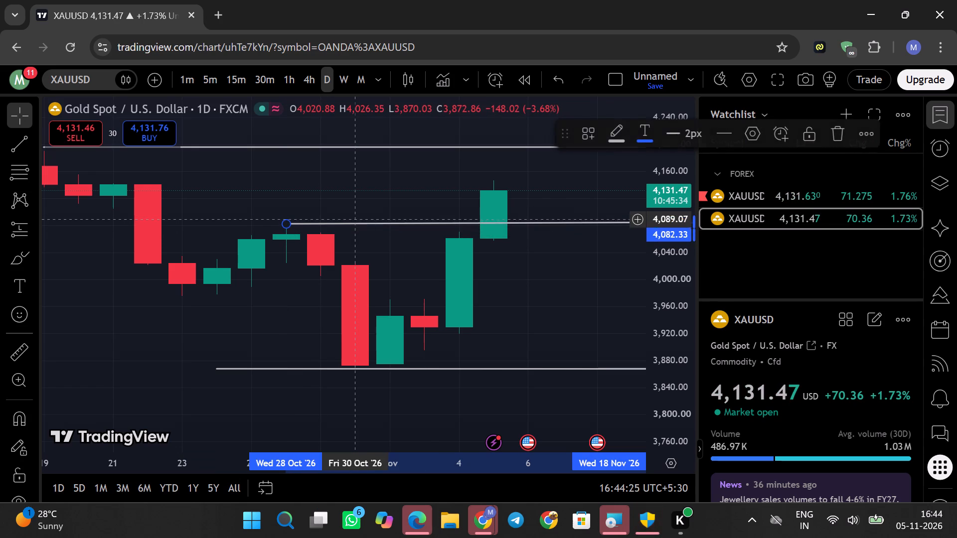
pyautogui.click(362, 202)
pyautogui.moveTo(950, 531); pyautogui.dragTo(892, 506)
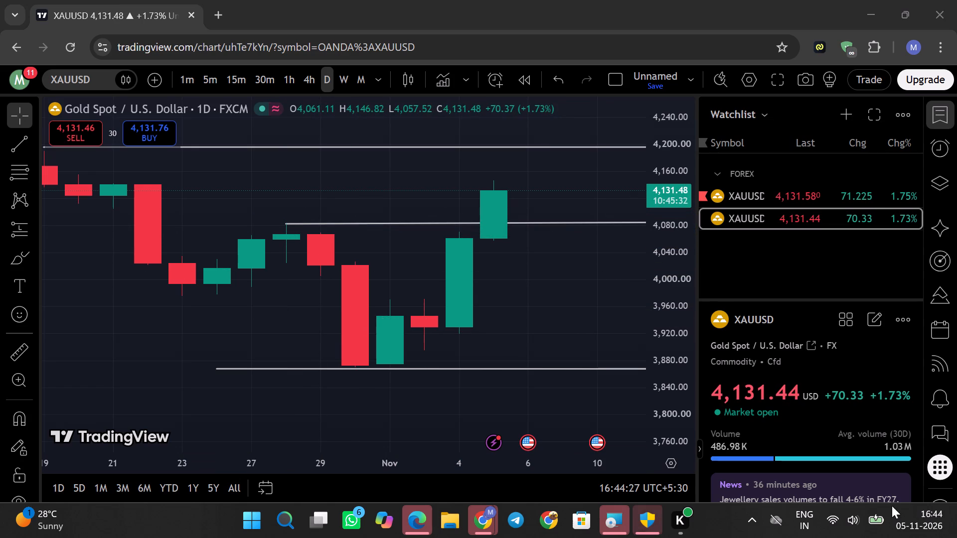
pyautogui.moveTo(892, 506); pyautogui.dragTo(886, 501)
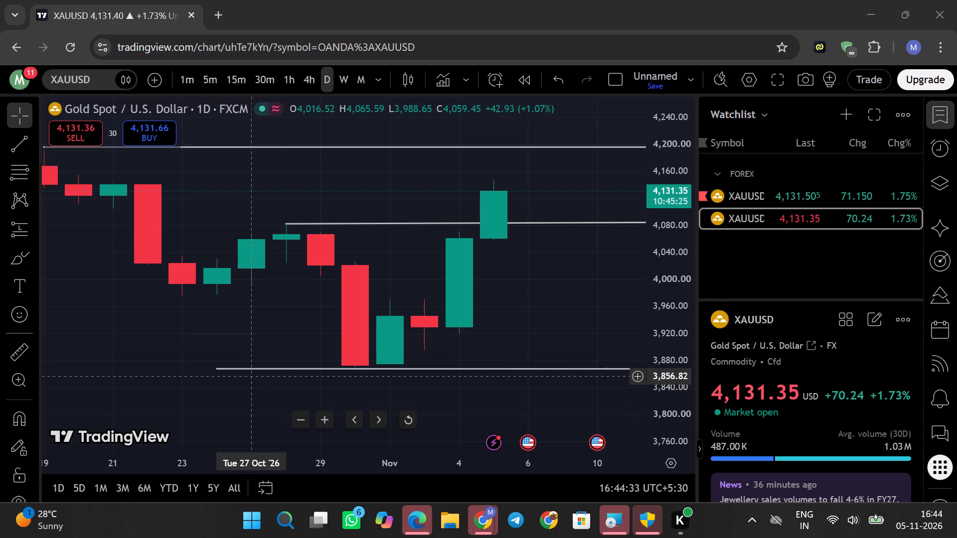
# Move the lowest line so it starts at the 30 October daily candle's low, at about 3,867.
pyautogui.moveTo(221, 345); pyautogui.dragTo(159, 344)
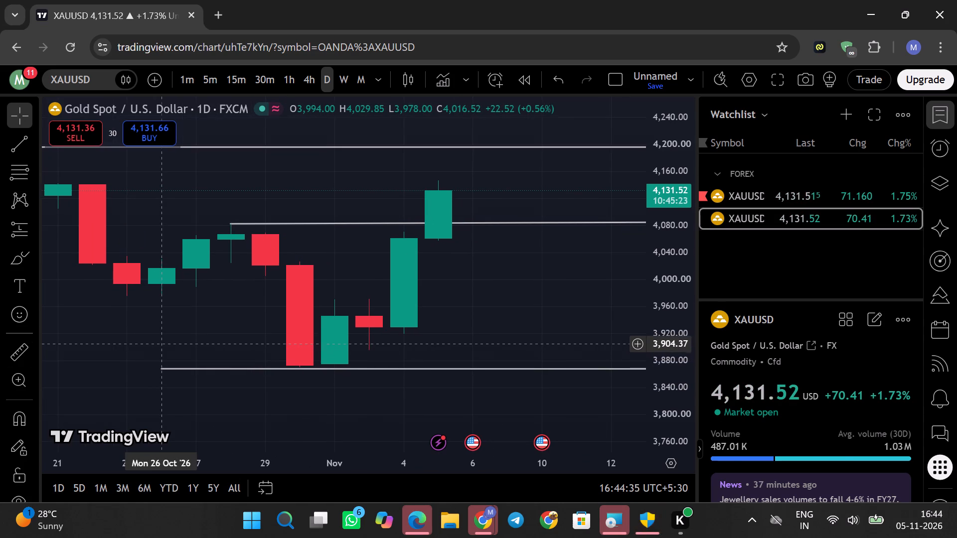
pyautogui.moveTo(180, 369); pyautogui.dragTo(256, 396)
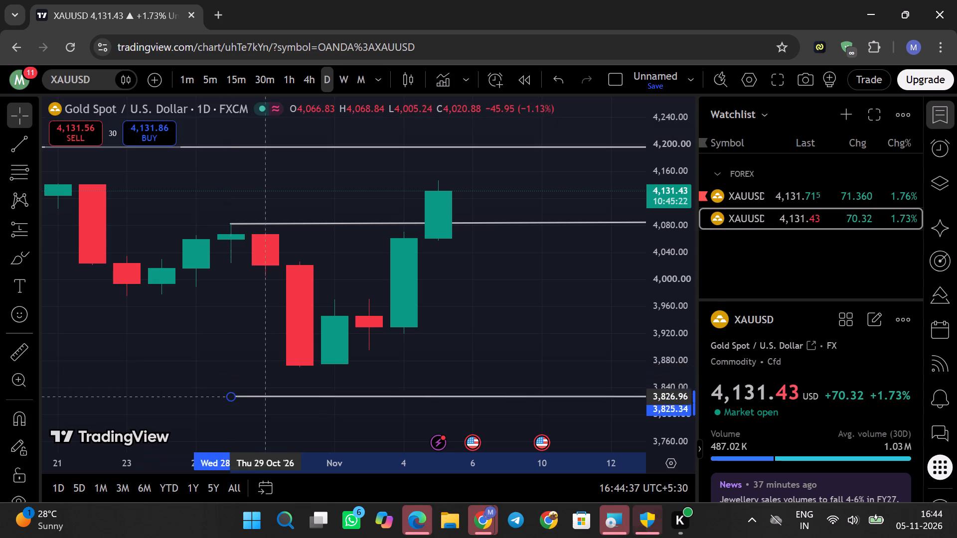
pyautogui.moveTo(256, 396); pyautogui.dragTo(319, 370)
pyautogui.click(252, 377)
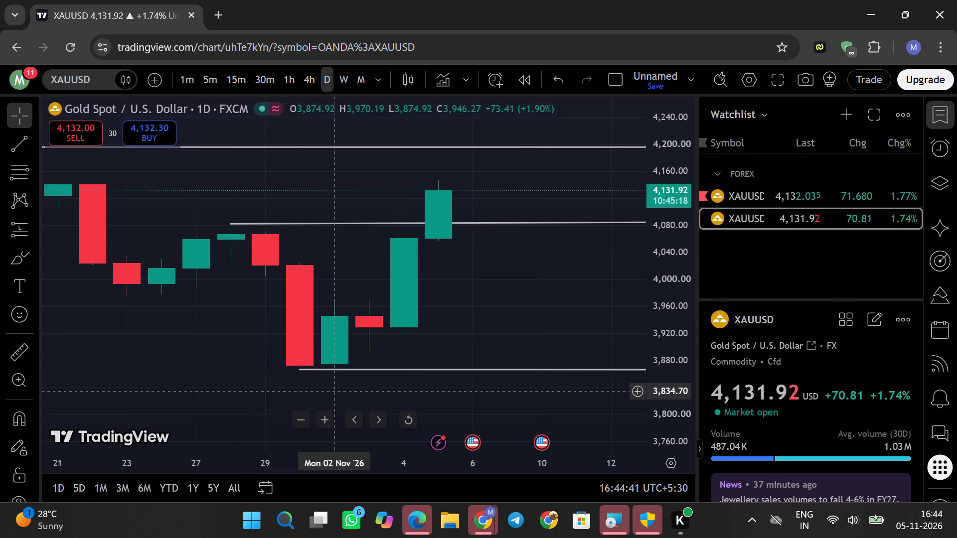
pyautogui.click(329, 373)
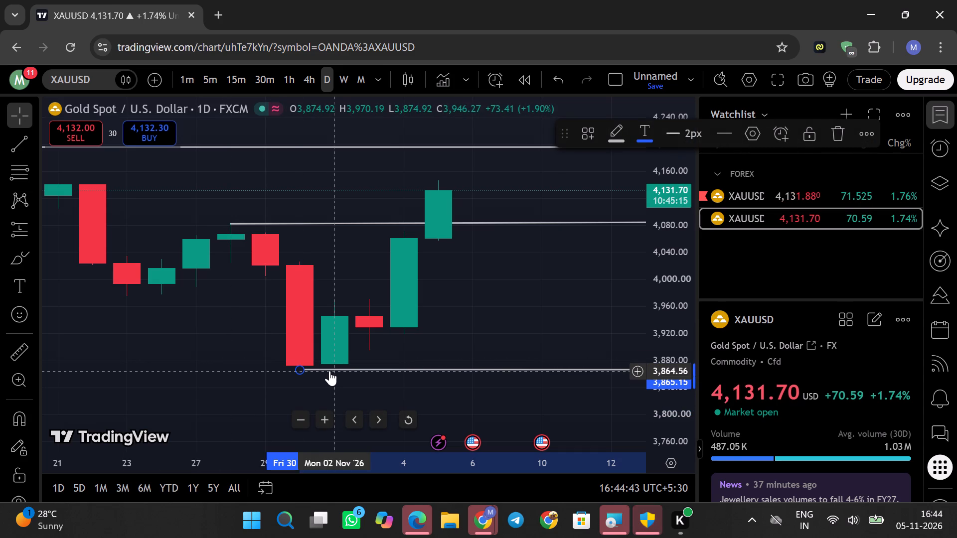
pyautogui.click(329, 371)
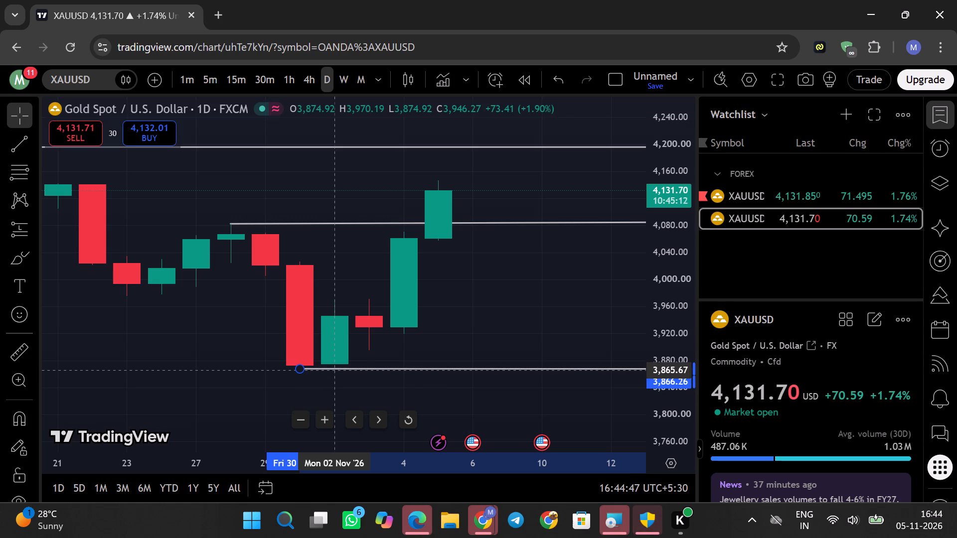
pyautogui.click(238, 364)
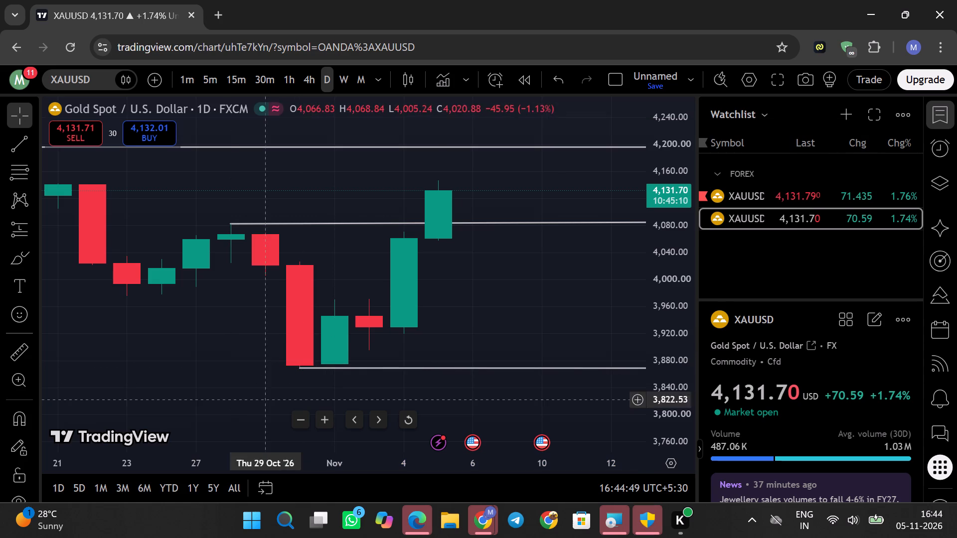
# Draw a short trendline from the upper wick of the 4 November daily candle, at about 4,068, to the 5 November candle.
pyautogui.moveTo(513, 305); pyautogui.dragTo(473, 316)
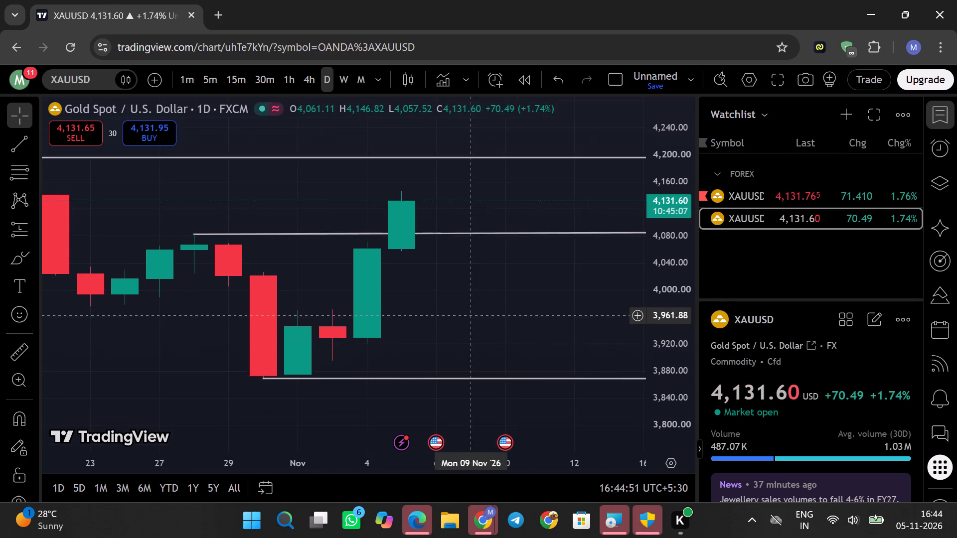
pyautogui.moveTo(473, 316); pyautogui.dragTo(494, 346)
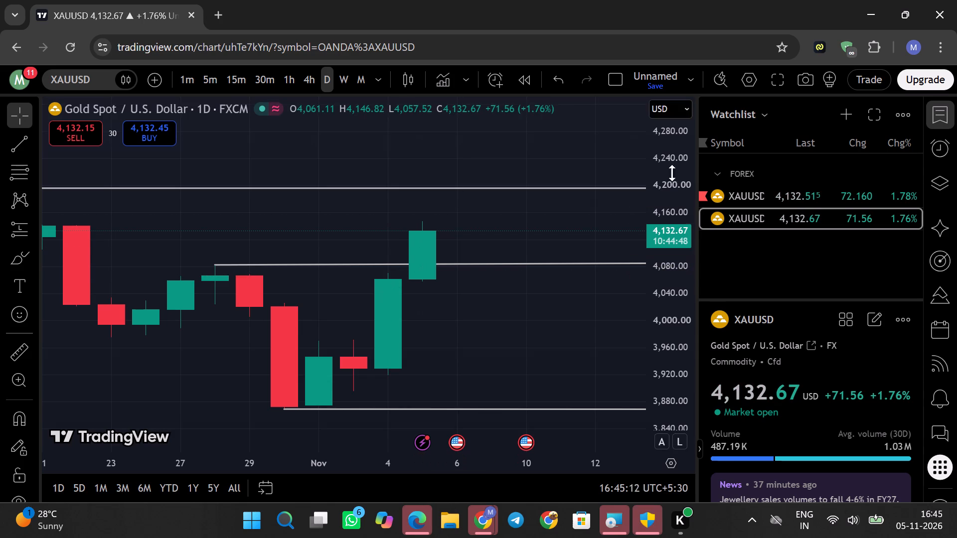
pyautogui.click(30, 137)
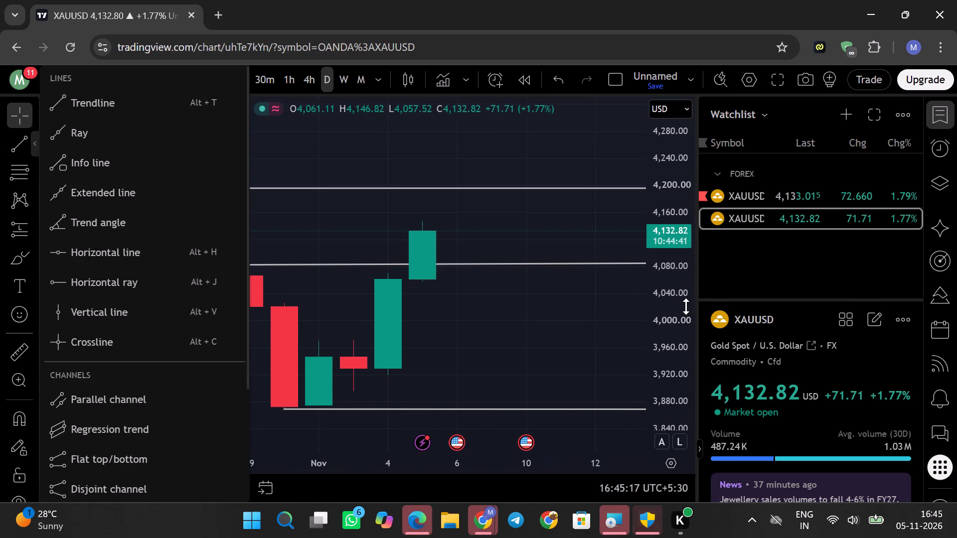
pyautogui.scroll(3, 684, 310)
pyautogui.scroll(-1, 682, 314)
pyautogui.scroll(16, 682, 314)
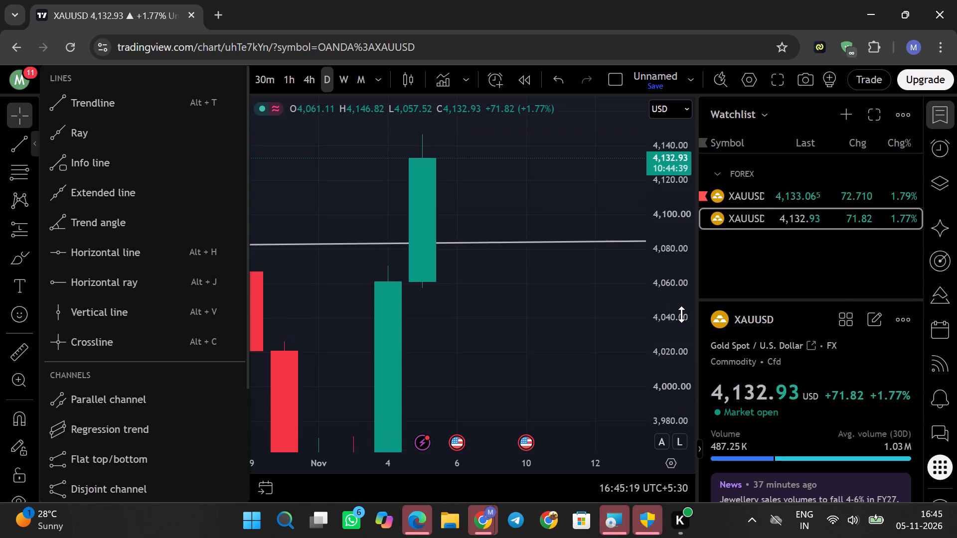
pyautogui.scroll(6, 681, 314)
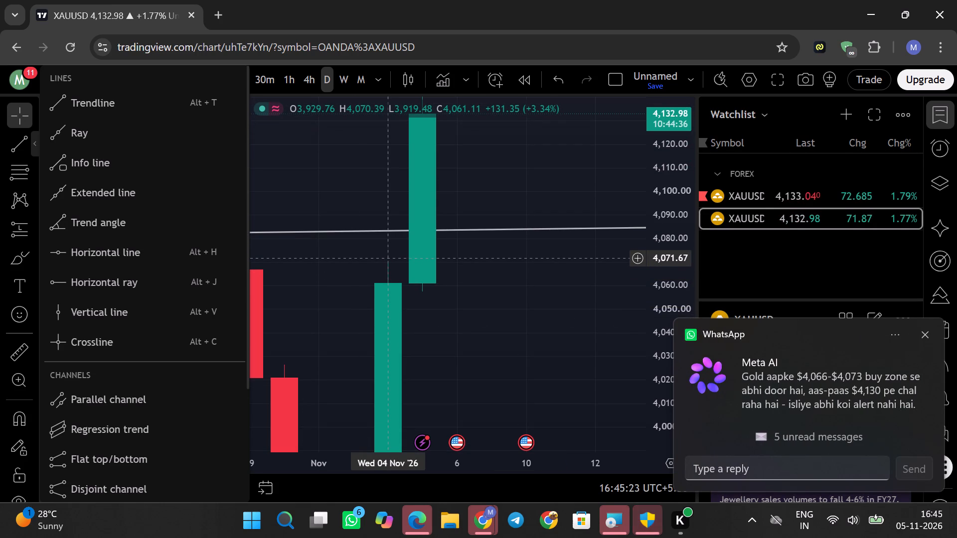
pyautogui.moveTo(387, 258); pyautogui.dragTo(405, 264)
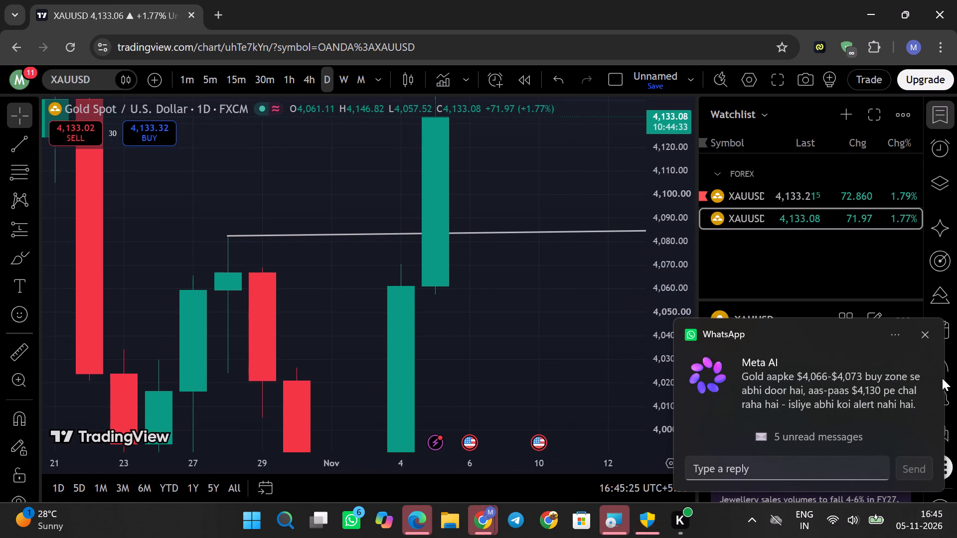
pyautogui.click(929, 337)
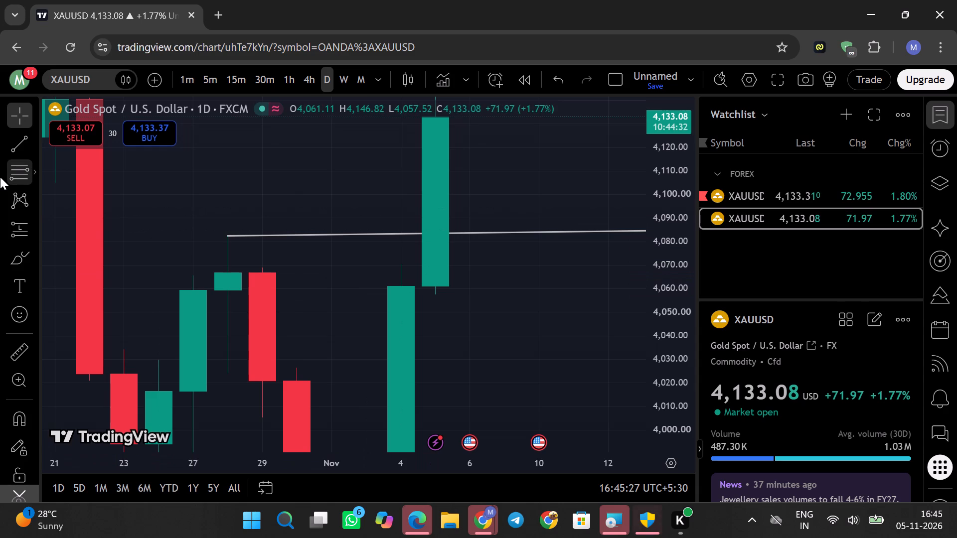
pyautogui.click(24, 152)
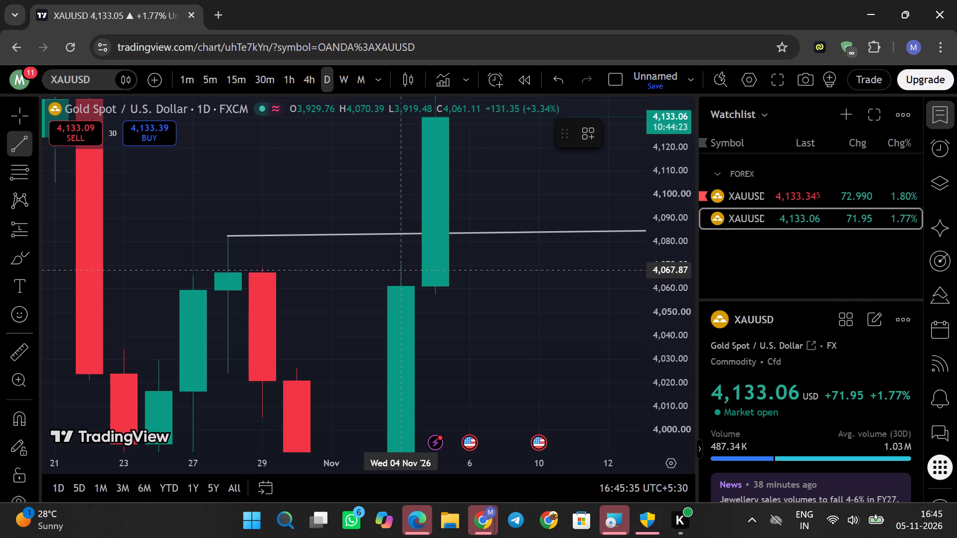
pyautogui.moveTo(401, 269); pyautogui.dragTo(415, 271)
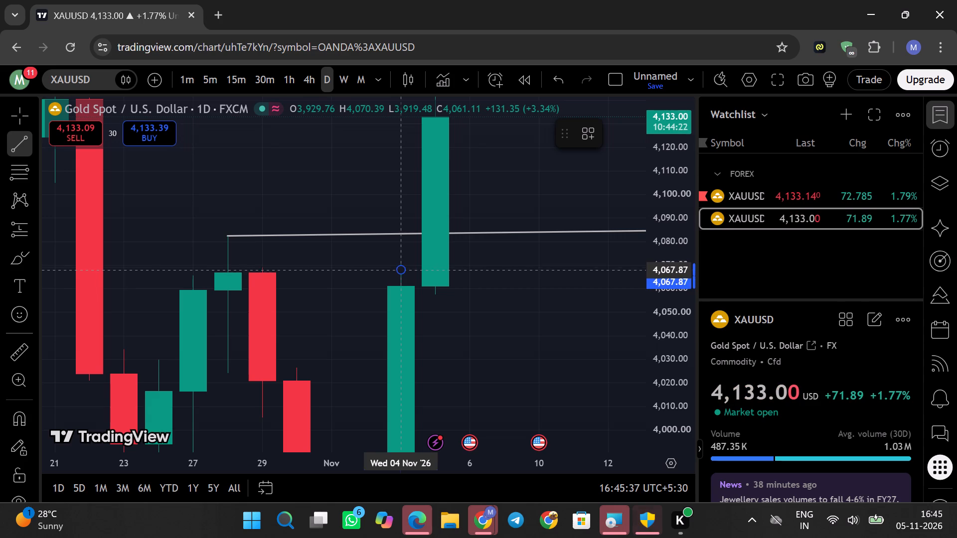
pyautogui.moveTo(415, 271); pyautogui.dragTo(426, 268)
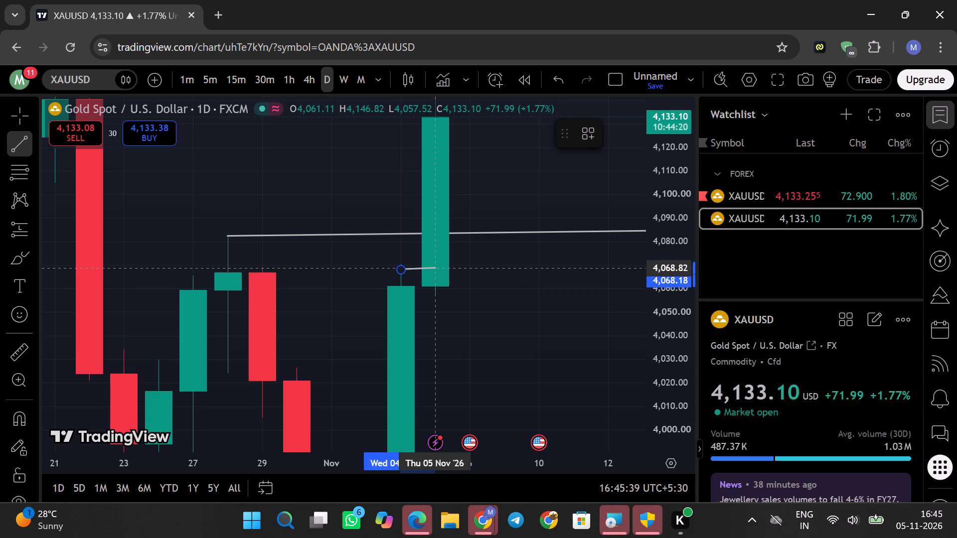
pyautogui.click(426, 268)
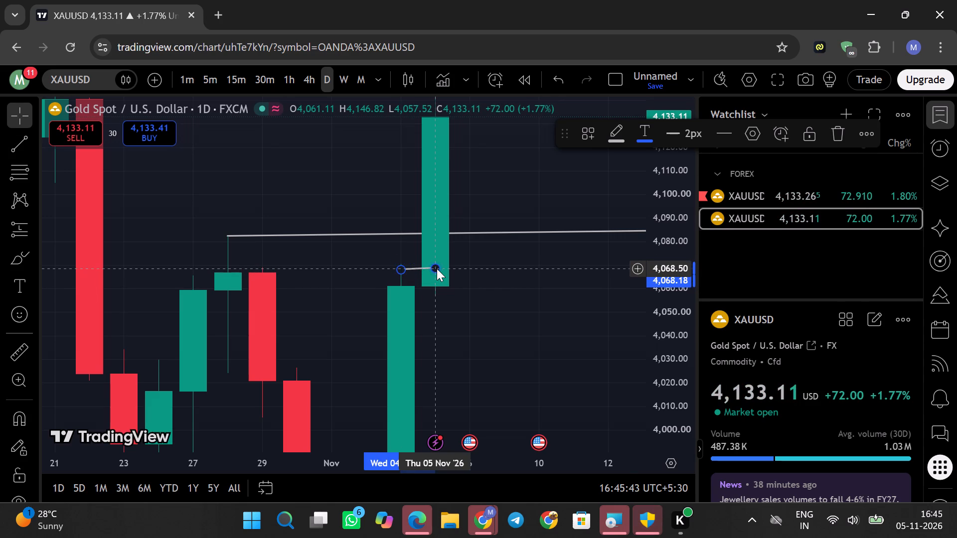
# Extend the short trendline's end to 11 November at about 4,068.5, keeping it nearly horizontal.
pyautogui.moveTo(437, 269); pyautogui.dragTo(445, 268)
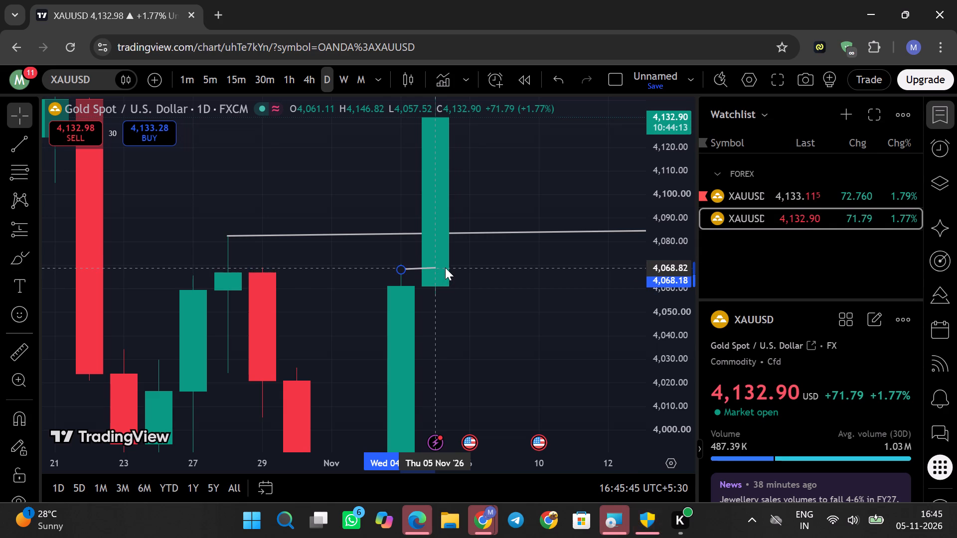
pyautogui.moveTo(445, 268); pyautogui.dragTo(448, 271)
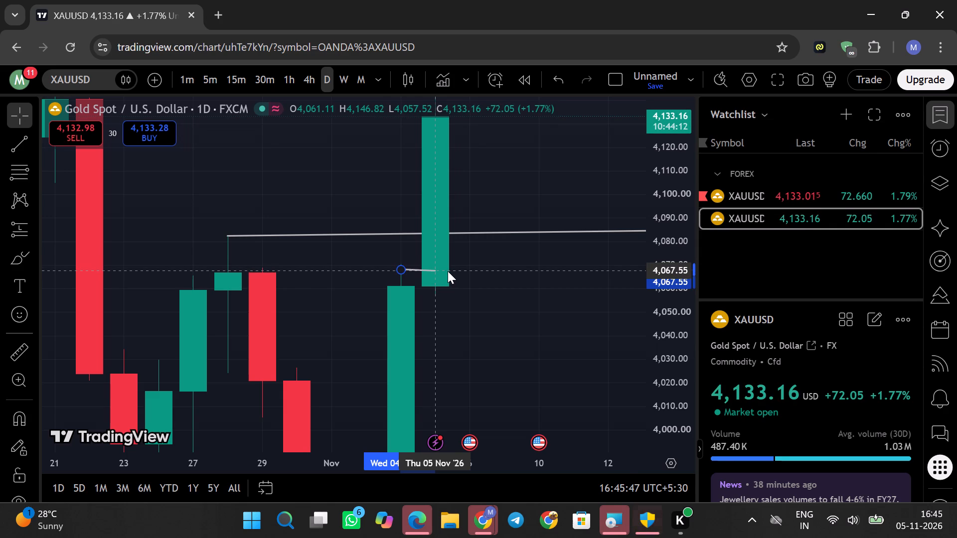
pyautogui.moveTo(448, 271); pyautogui.dragTo(496, 280)
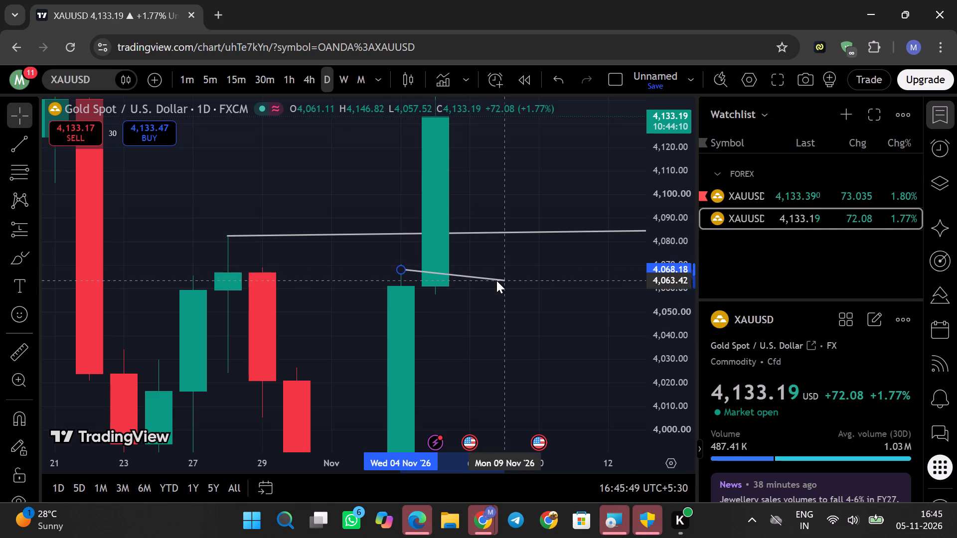
pyautogui.moveTo(496, 280); pyautogui.dragTo(562, 281)
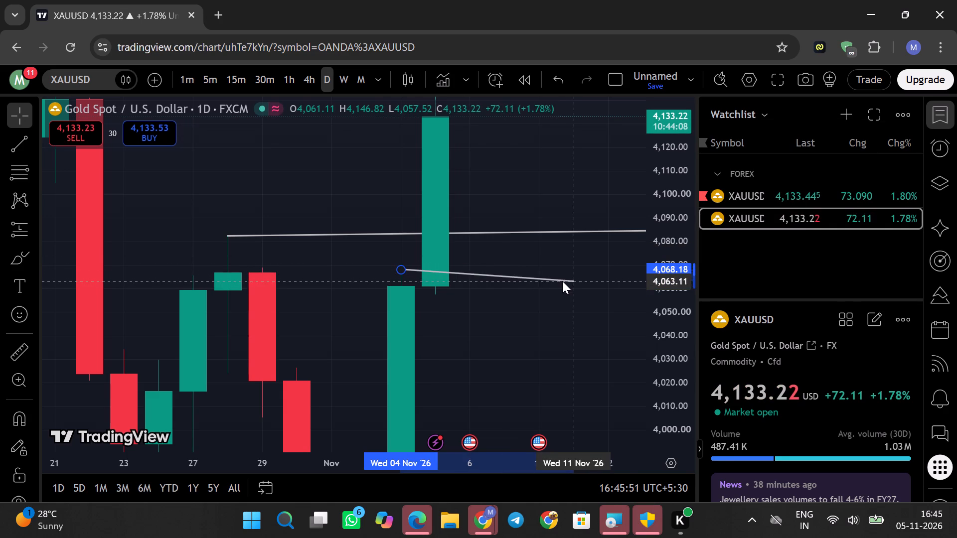
pyautogui.moveTo(562, 281); pyautogui.dragTo(571, 268)
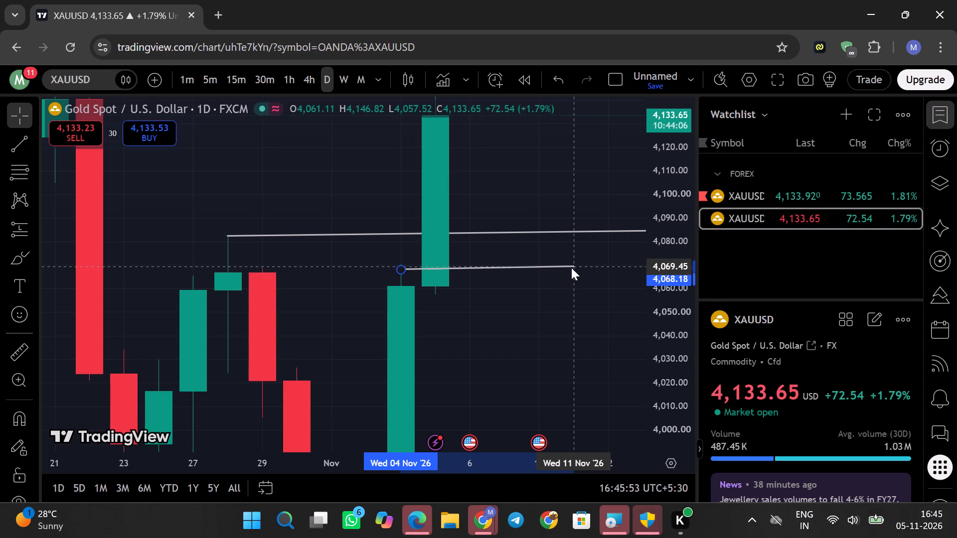
pyautogui.moveTo(571, 268); pyautogui.dragTo(573, 269)
pyautogui.click(573, 269)
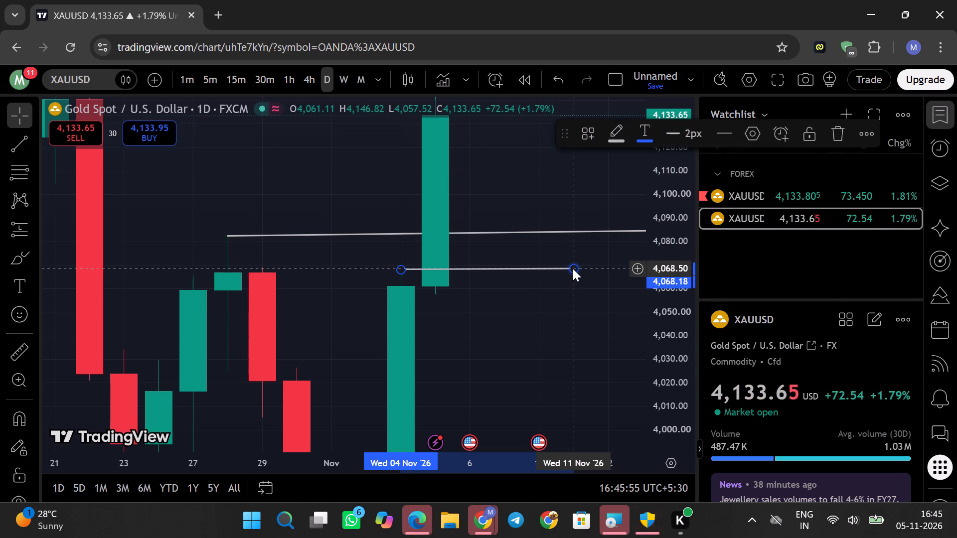
pyautogui.click(494, 341)
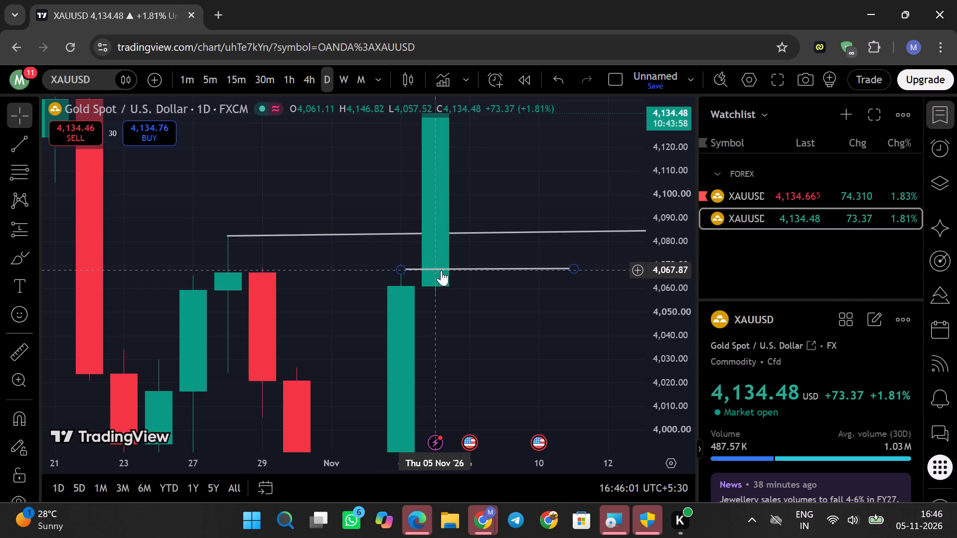
# Raise both ends of the 4 to 11 November line to about 4,072, at the 4 November candle's high.
pyautogui.moveTo(403, 267); pyautogui.dragTo(405, 261)
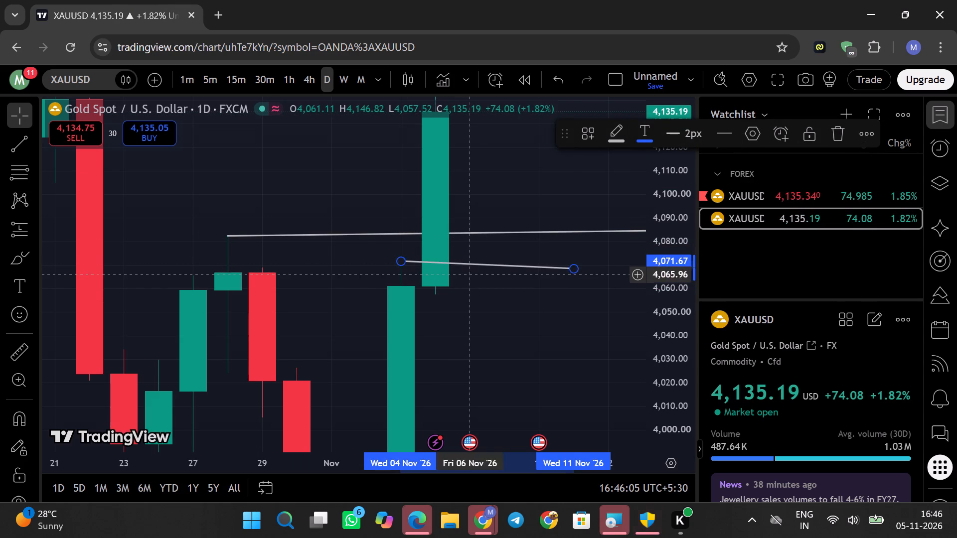
pyautogui.click(577, 269)
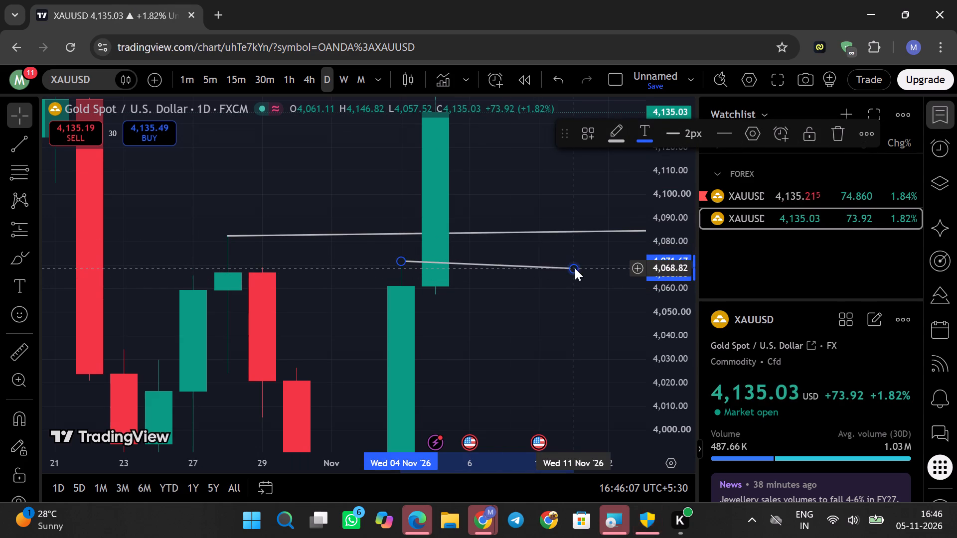
pyautogui.moveTo(574, 268); pyautogui.dragTo(579, 261)
pyautogui.moveTo(579, 261); pyautogui.dragTo(584, 261)
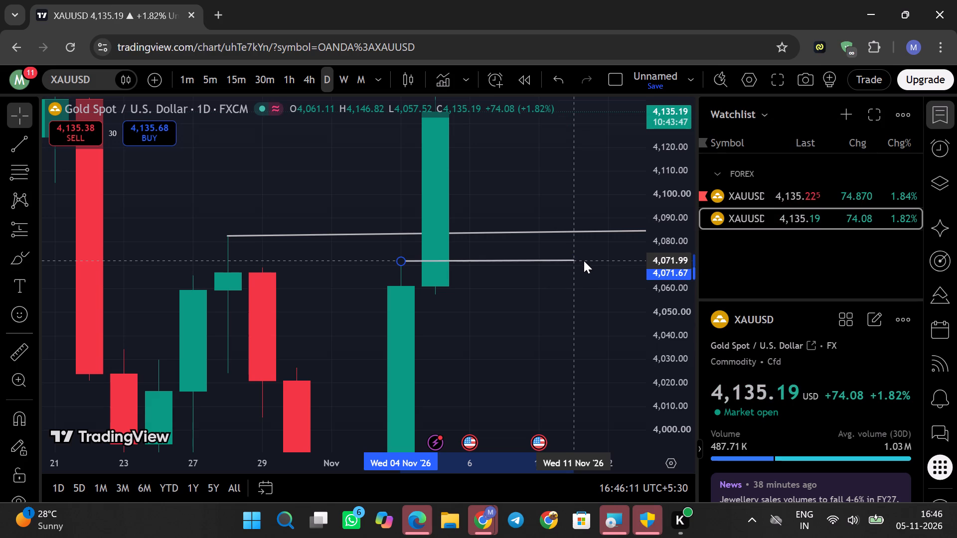
pyautogui.moveTo(584, 261); pyautogui.dragTo(584, 264)
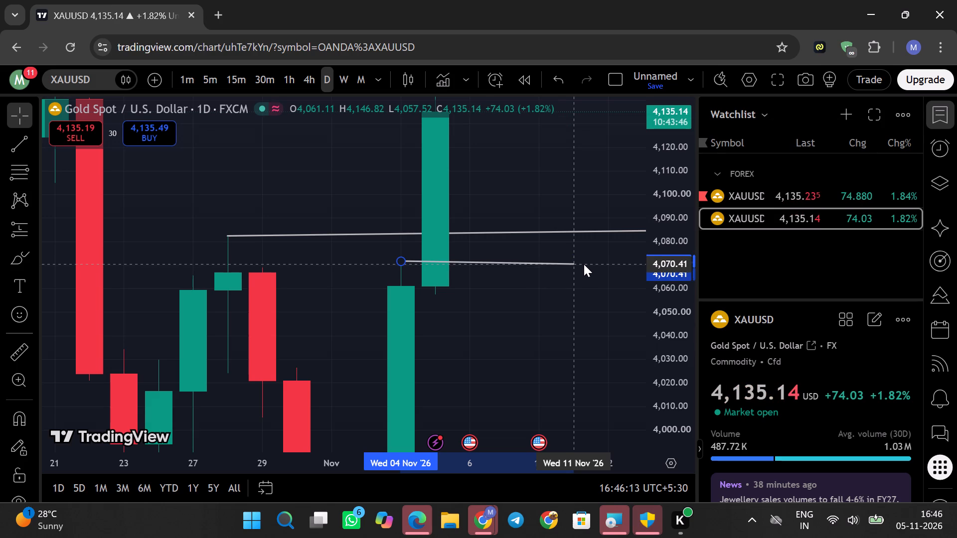
pyautogui.moveTo(584, 264); pyautogui.dragTo(586, 261)
pyautogui.click(483, 307)
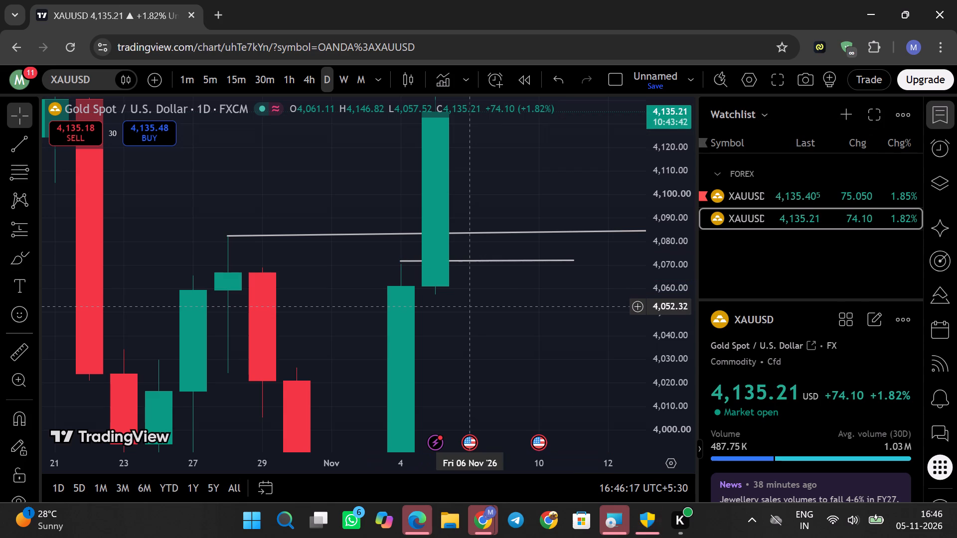
# Lower the line running from 4 to 11 November to about 4,071, at the 4 November daily candle's high.
pyautogui.doubleClick(483, 255)
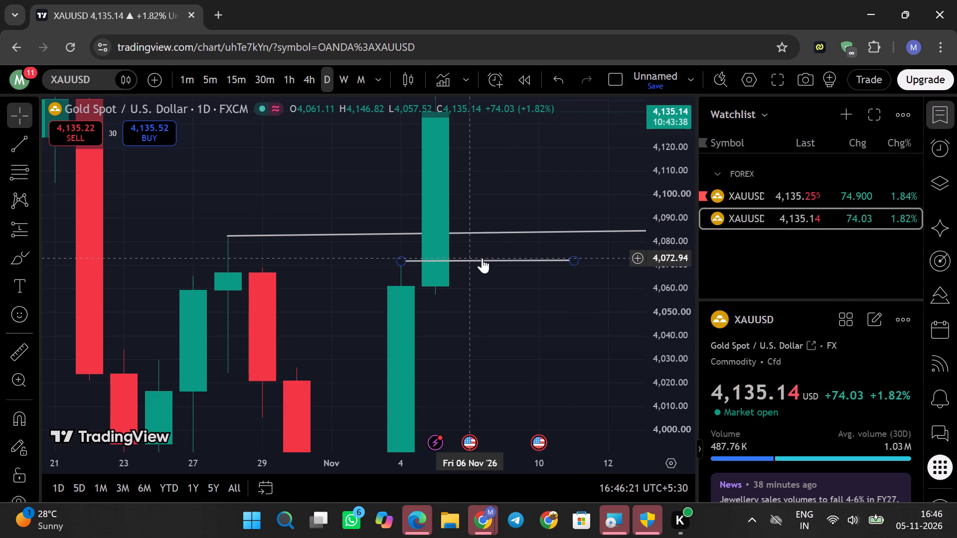
pyautogui.moveTo(482, 258); pyautogui.dragTo(482, 263)
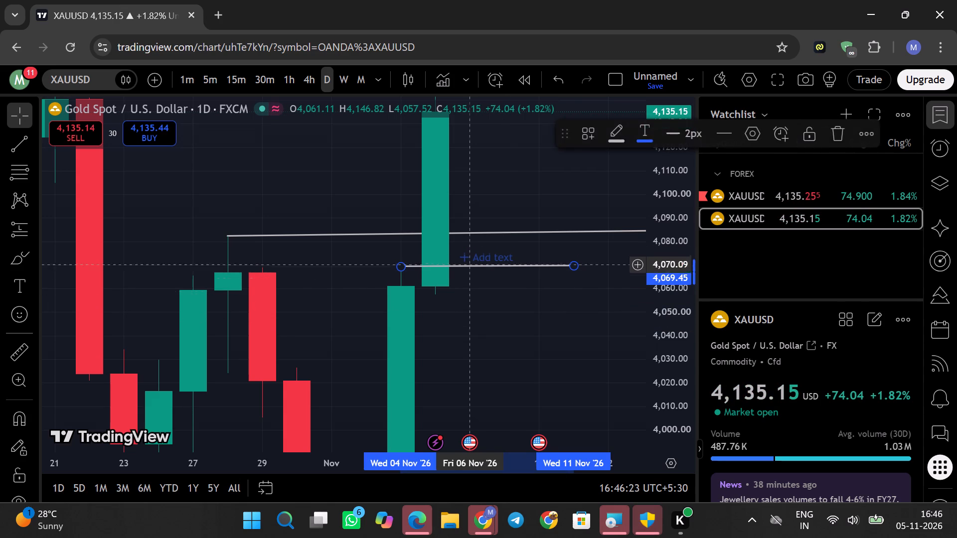
pyautogui.click(463, 297)
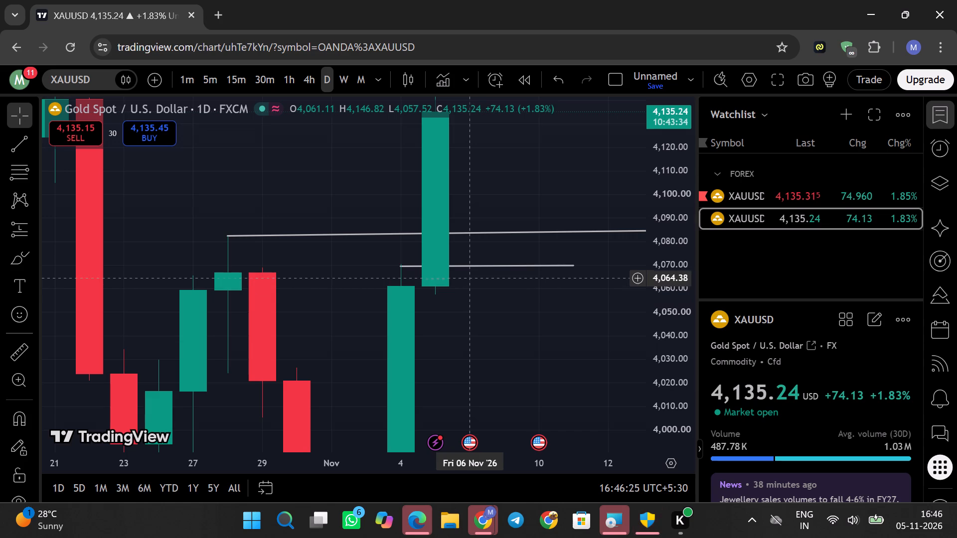
pyautogui.moveTo(465, 263); pyautogui.dragTo(470, 260)
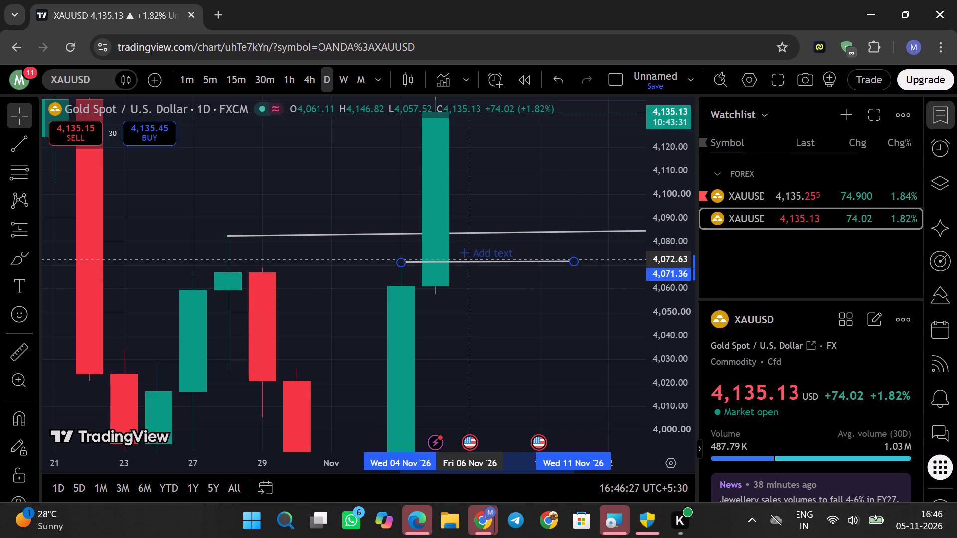
pyautogui.moveTo(470, 260); pyautogui.dragTo(470, 260)
pyautogui.click(470, 286)
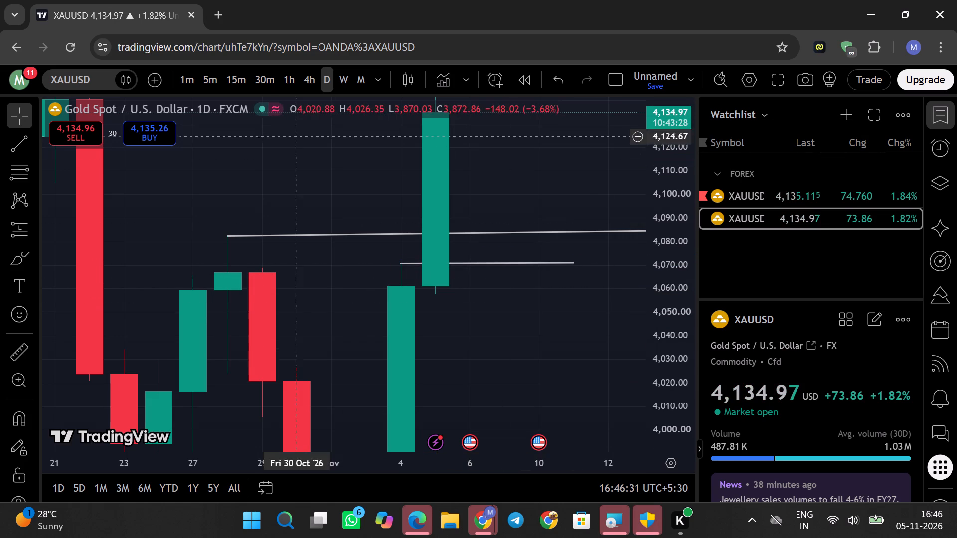
# On the 4-hour timeframe, move the line near 4,071 so it starts at the 4 November 20:30 candle's high, at about 4,070.
pyautogui.click(311, 91)
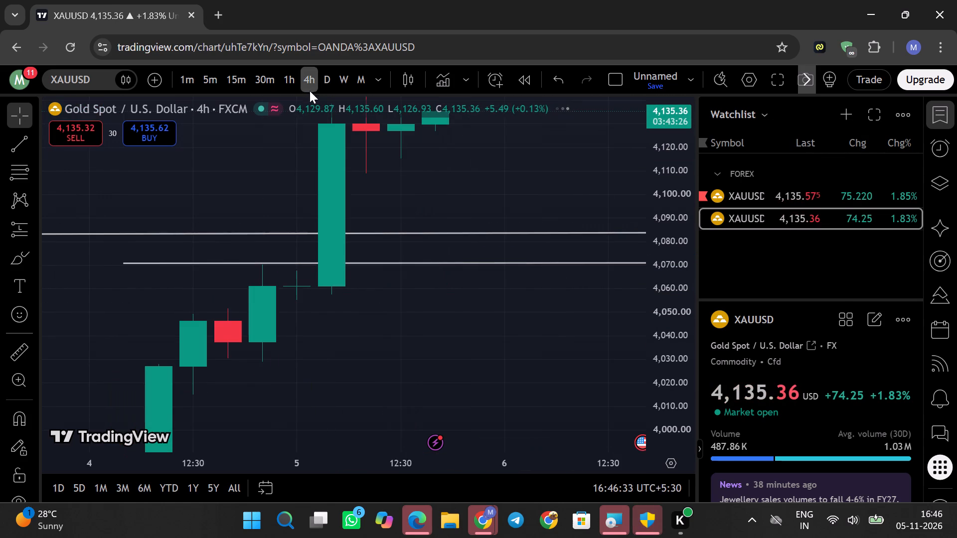
pyautogui.scroll(-1, 461, 262)
pyautogui.scroll(-2, 635, 267)
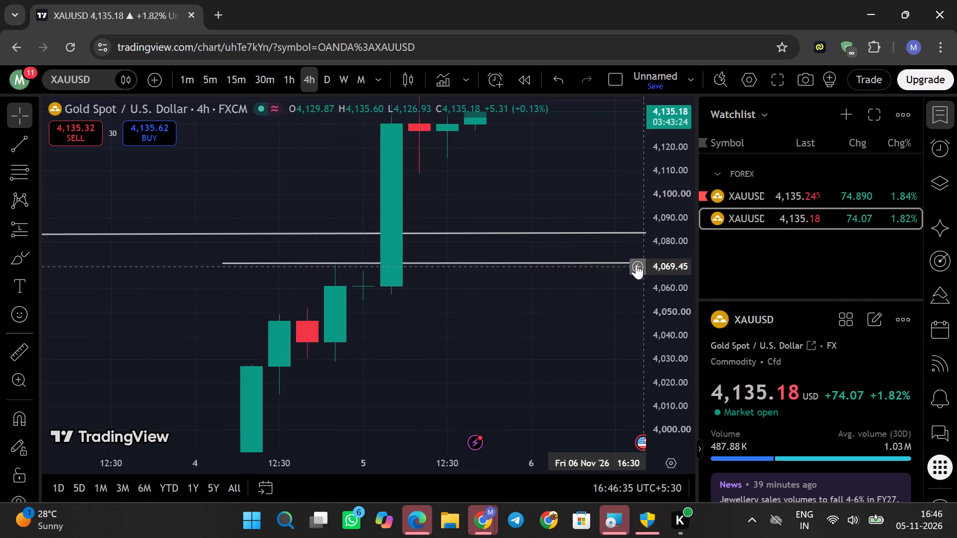
pyautogui.scroll(-13, 636, 264)
pyautogui.scroll(1, 636, 264)
pyautogui.scroll(-1, 636, 264)
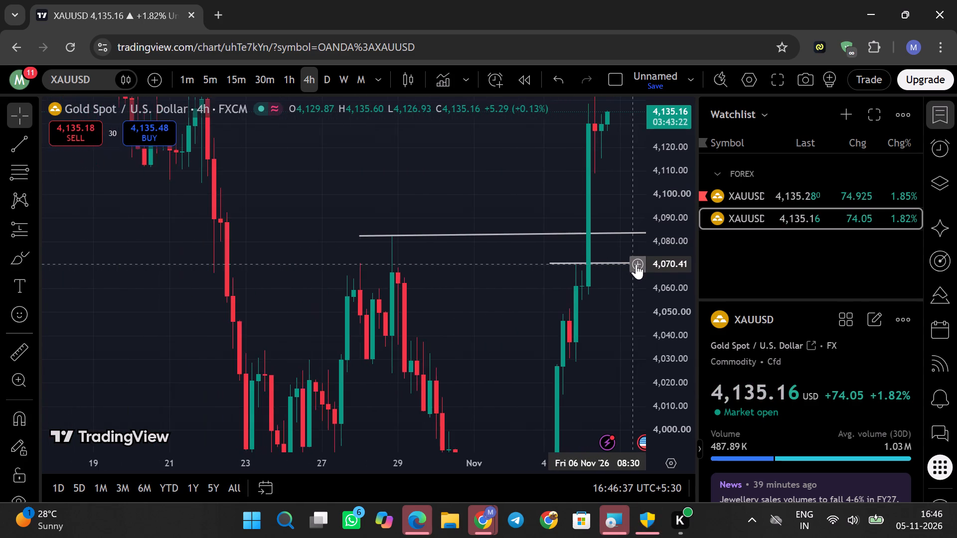
pyautogui.scroll(4, 636, 264)
pyautogui.moveTo(602, 274); pyautogui.dragTo(462, 313)
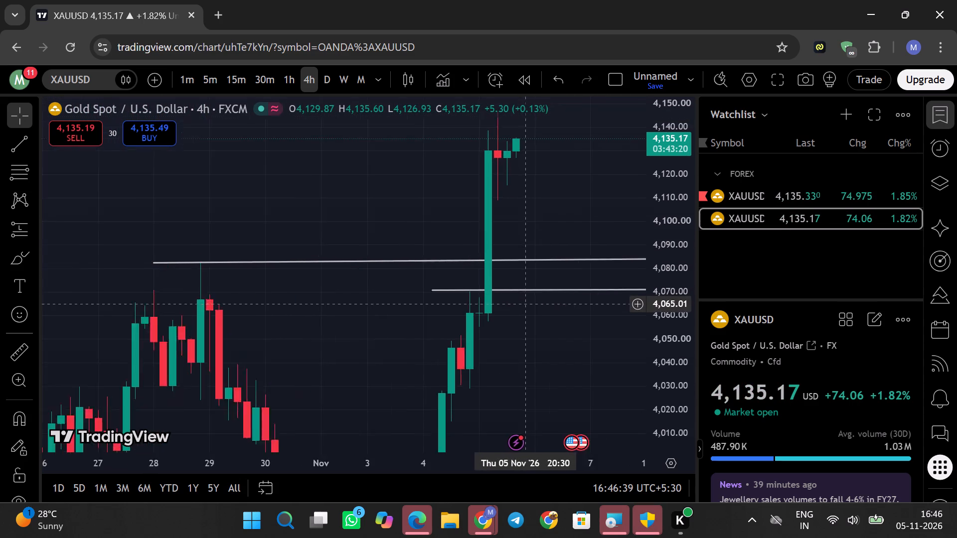
pyautogui.moveTo(462, 313); pyautogui.dragTo(392, 322)
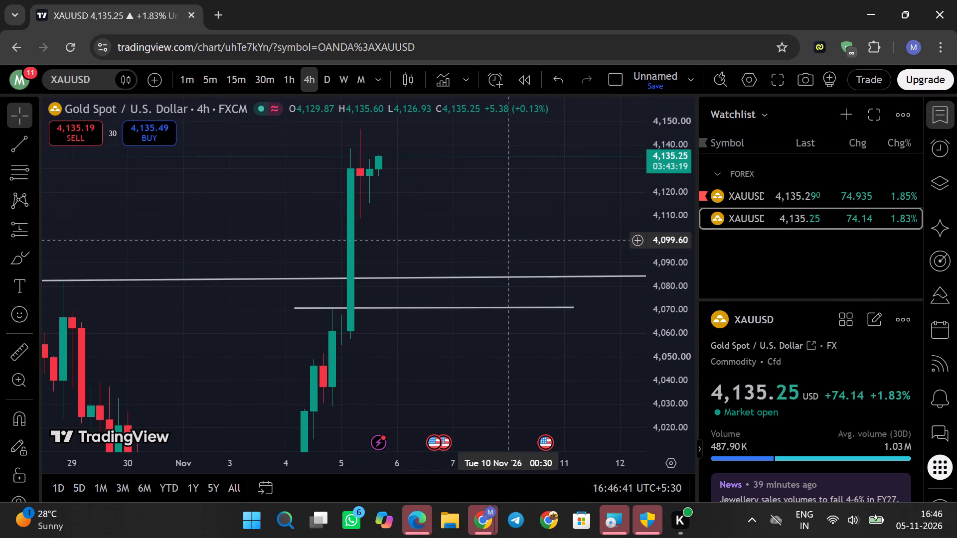
pyautogui.moveTo(511, 232); pyautogui.dragTo(538, 312)
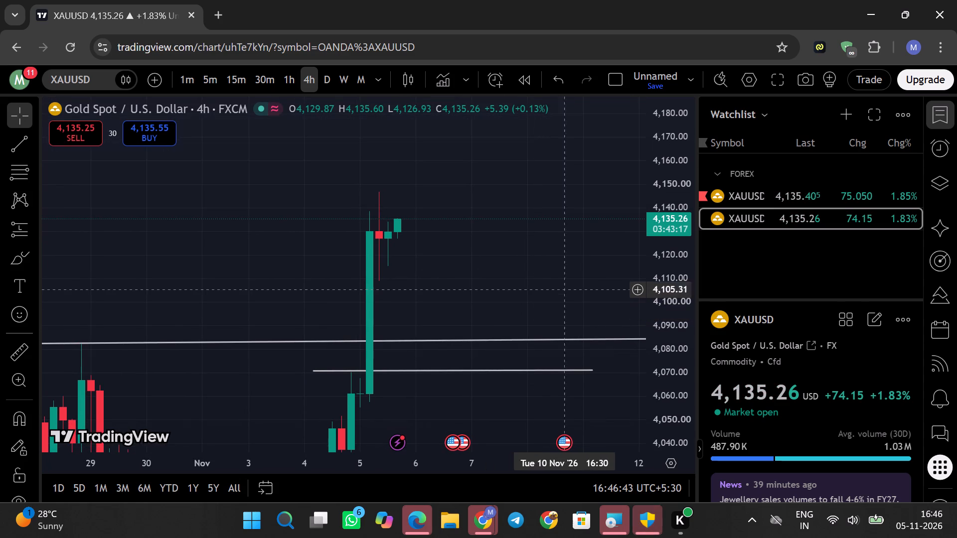
pyautogui.scroll(-5, 670, 260)
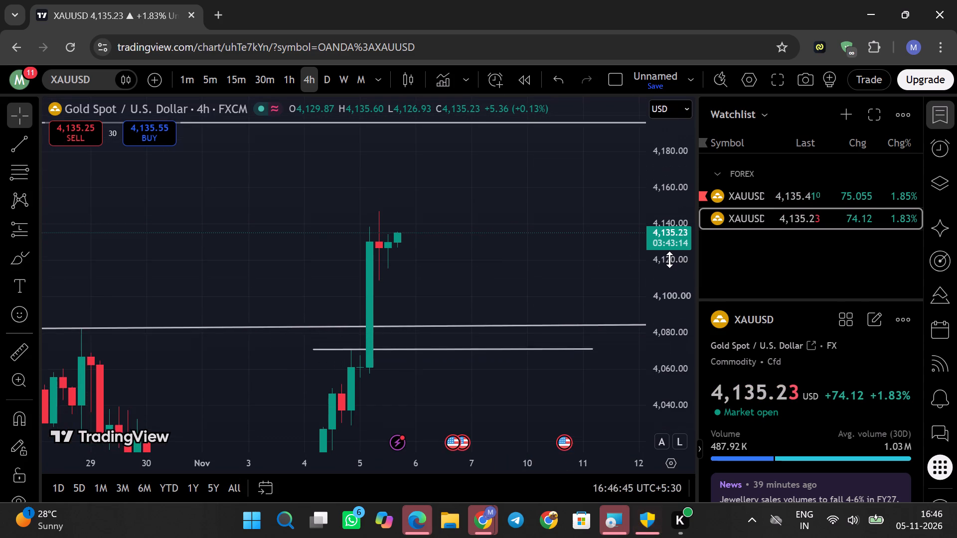
pyautogui.scroll(-15, 669, 260)
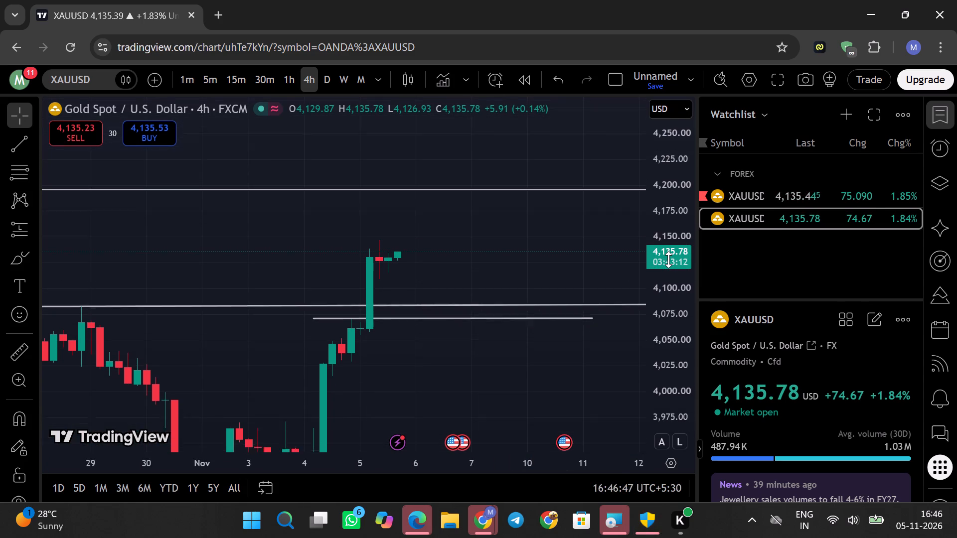
pyautogui.scroll(12, 668, 260)
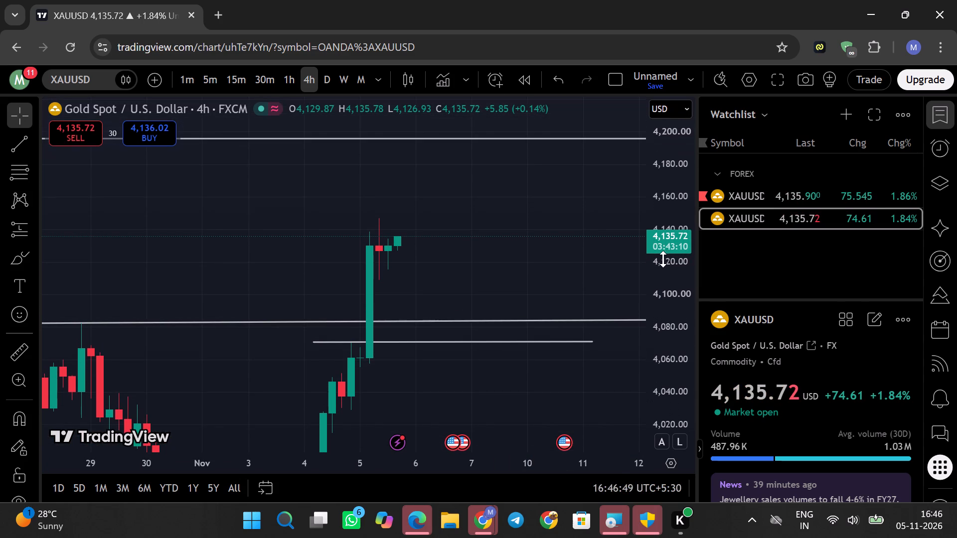
pyautogui.scroll(2, 658, 260)
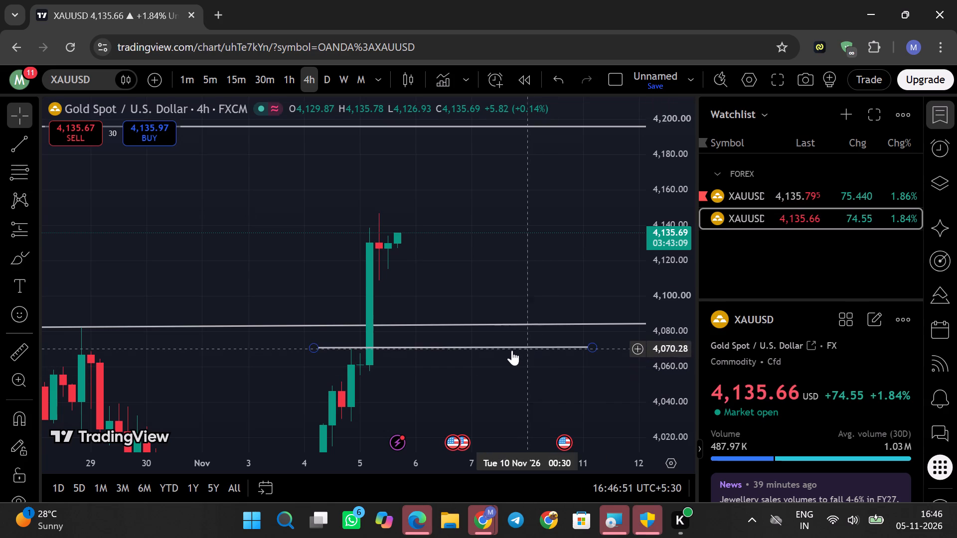
pyautogui.moveTo(497, 346); pyautogui.dragTo(543, 346)
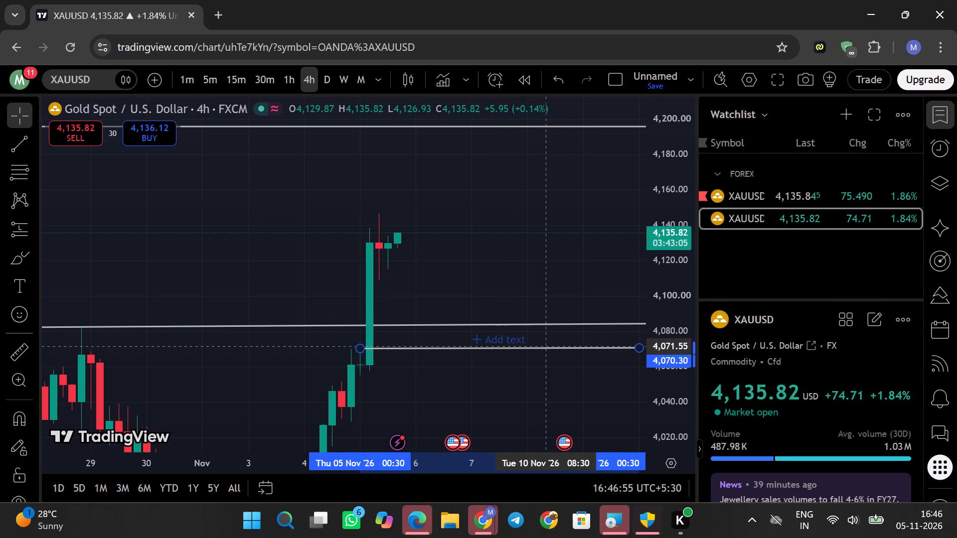
pyautogui.moveTo(543, 346); pyautogui.dragTo(537, 346)
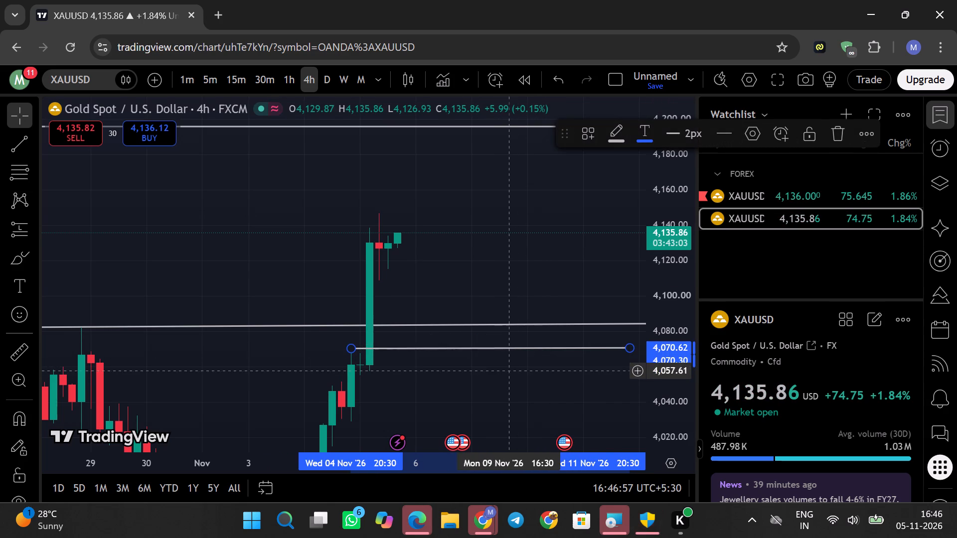
pyautogui.click(510, 378)
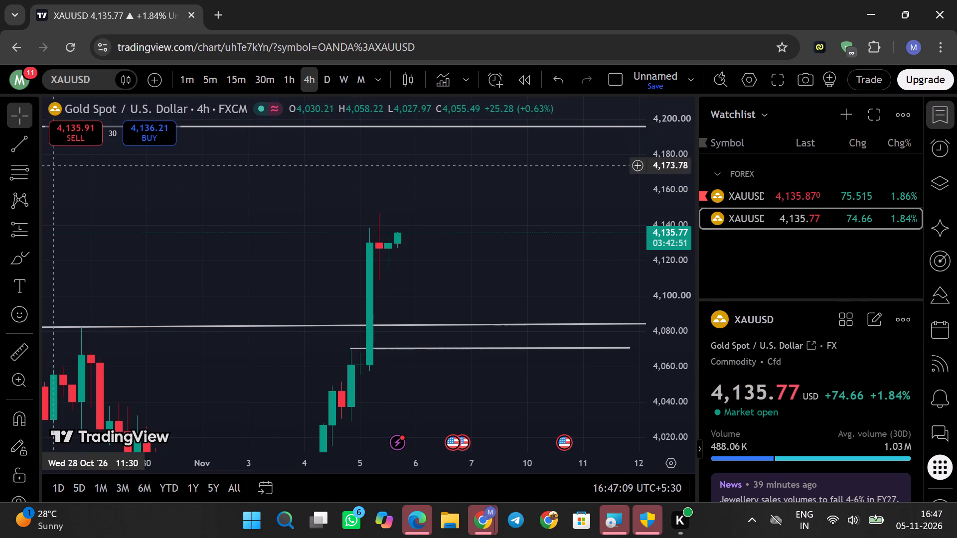
# Draw a trend line from the 5 November 08:30 candle's high, at about 4,146, to 11 November 12:30 at about 4,145.
pyautogui.click(17, 151)
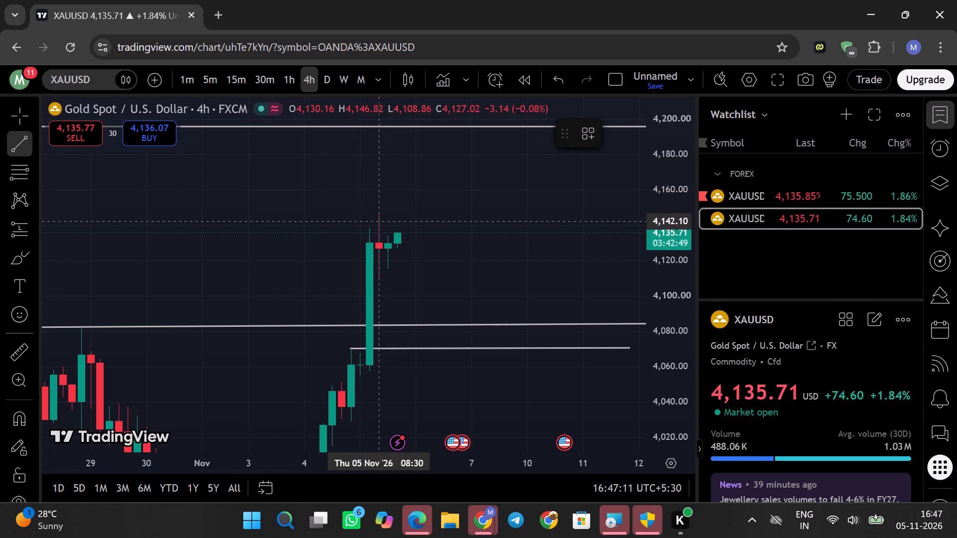
pyautogui.moveTo(378, 214); pyautogui.dragTo(417, 216)
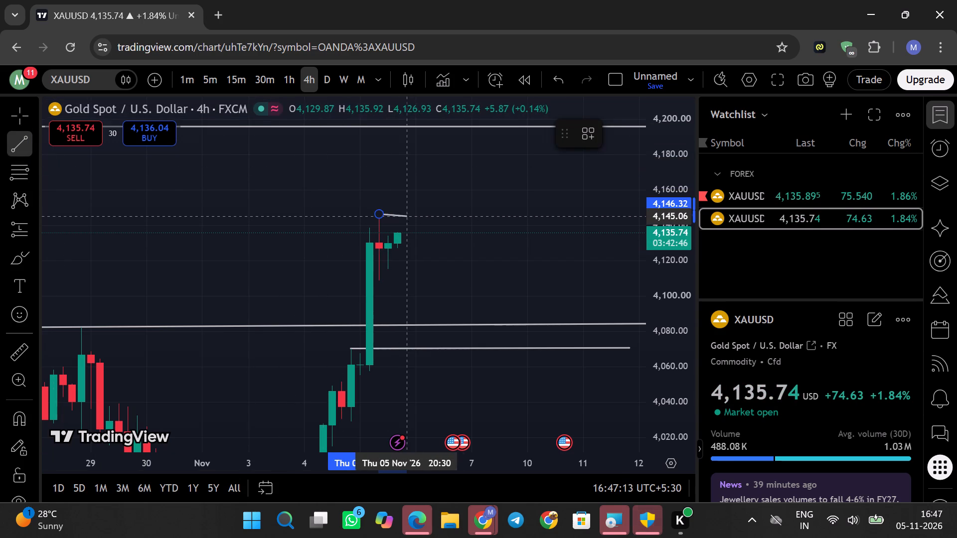
pyautogui.moveTo(417, 216); pyautogui.dragTo(521, 209)
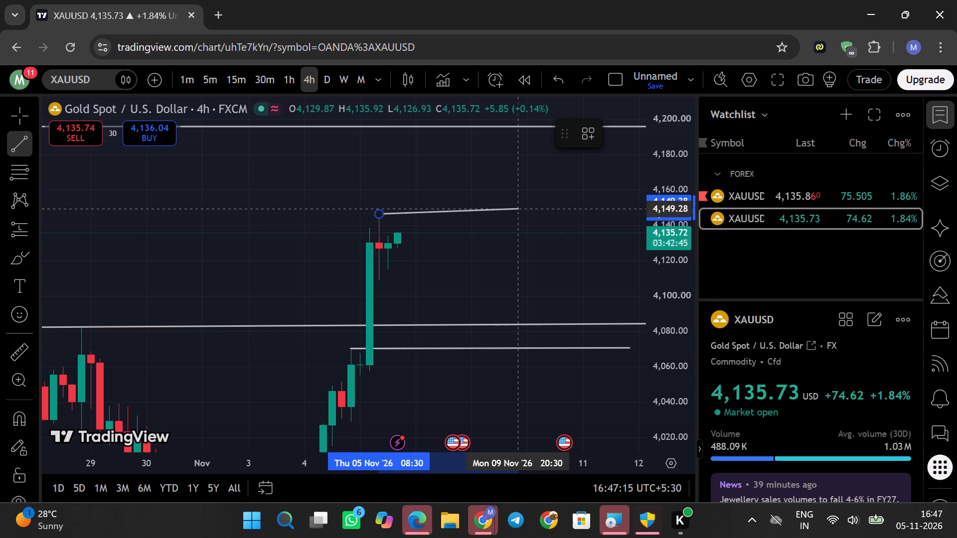
pyautogui.moveTo(521, 209); pyautogui.dragTo(611, 225)
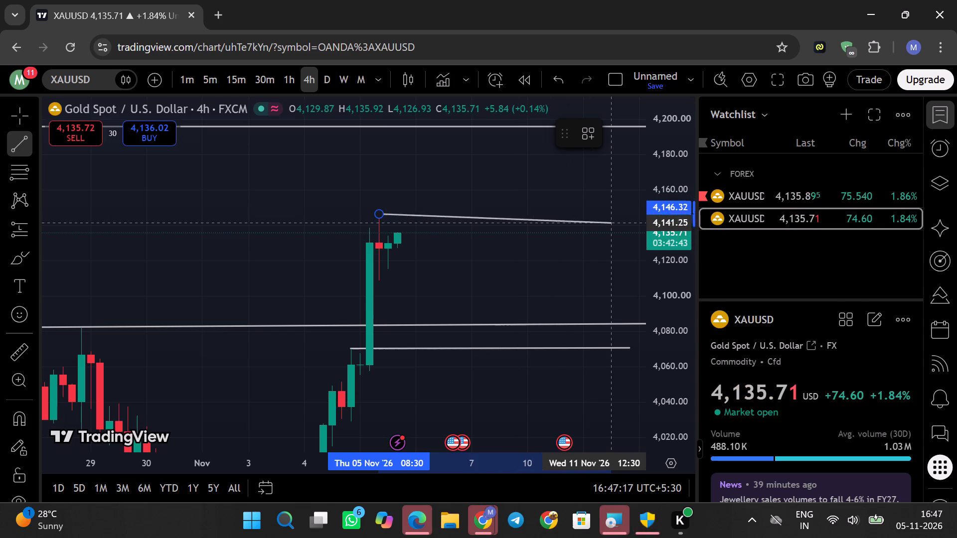
pyautogui.click(615, 216)
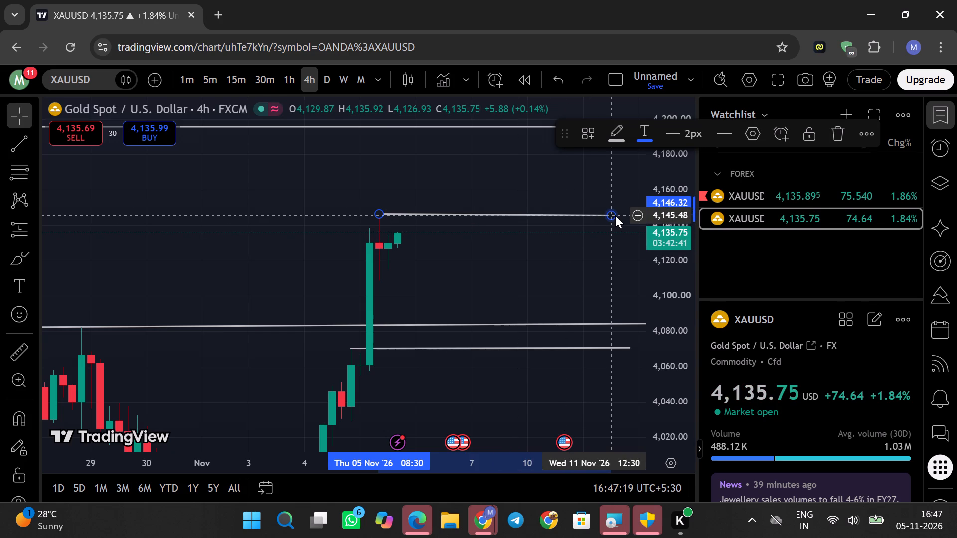
# Extend the new line's far end to 11 November 20:30 and level it at about 4,146.
pyautogui.click(615, 215)
pyautogui.click(616, 211)
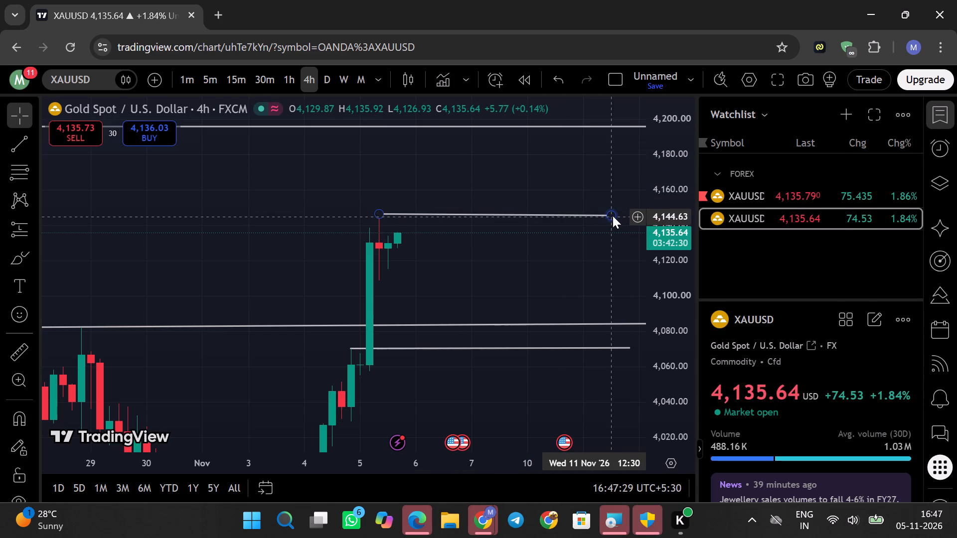
pyautogui.moveTo(613, 216); pyautogui.dragTo(624, 211)
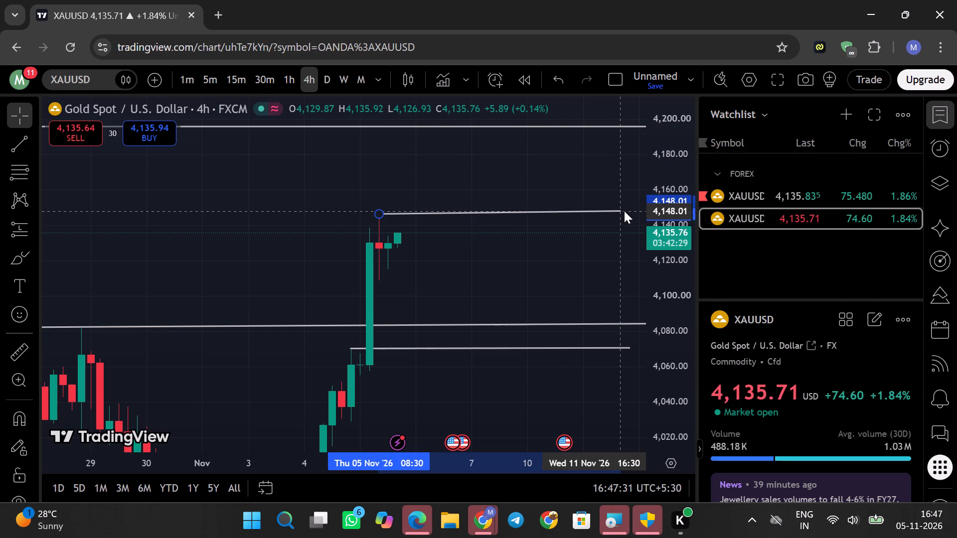
pyautogui.moveTo(624, 211); pyautogui.dragTo(629, 211)
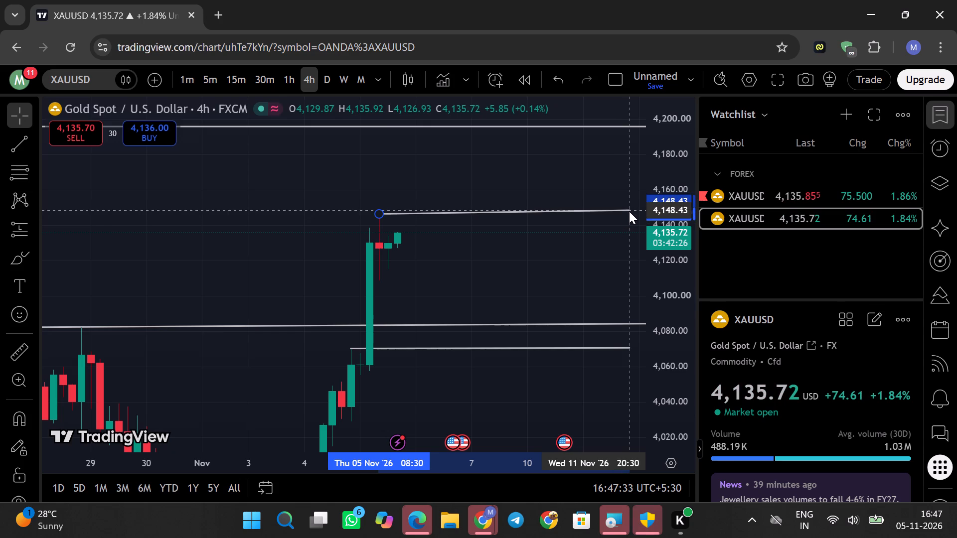
pyautogui.moveTo(629, 211); pyautogui.dragTo(630, 214)
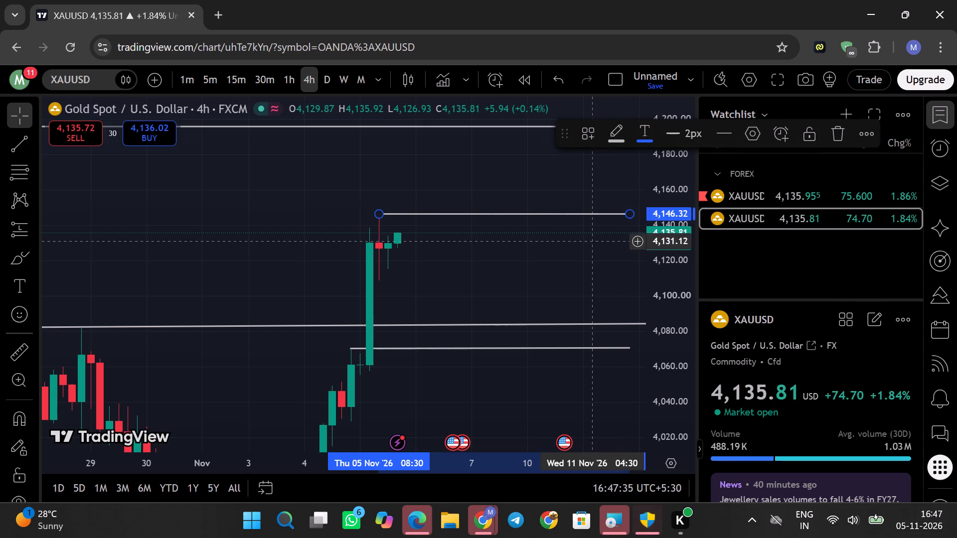
pyautogui.click(587, 245)
# Examine the marked levels against recent candles on the 4-hour chart and again on the daily timeframe.
pyautogui.moveTo(480, 272); pyautogui.dragTo(410, 275)
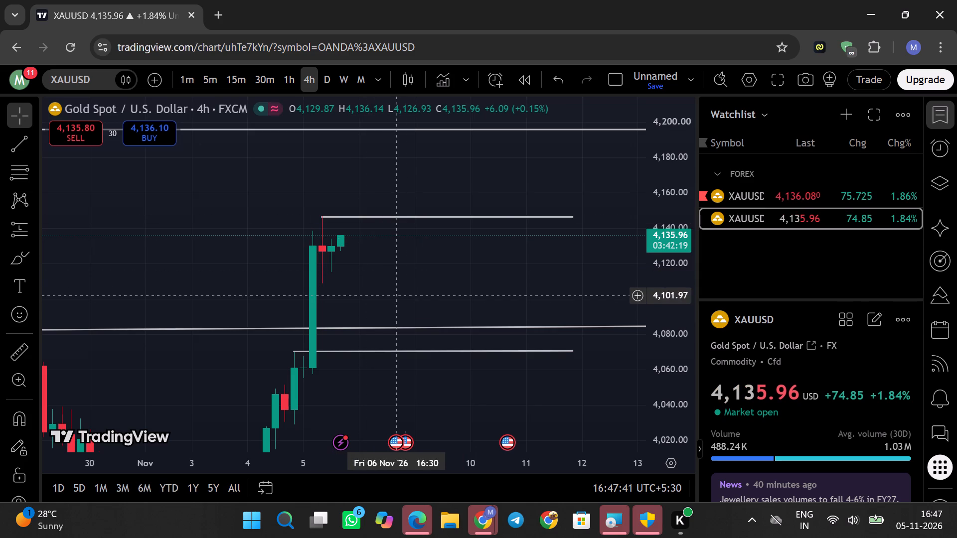
pyautogui.scroll(-2, 634, 257)
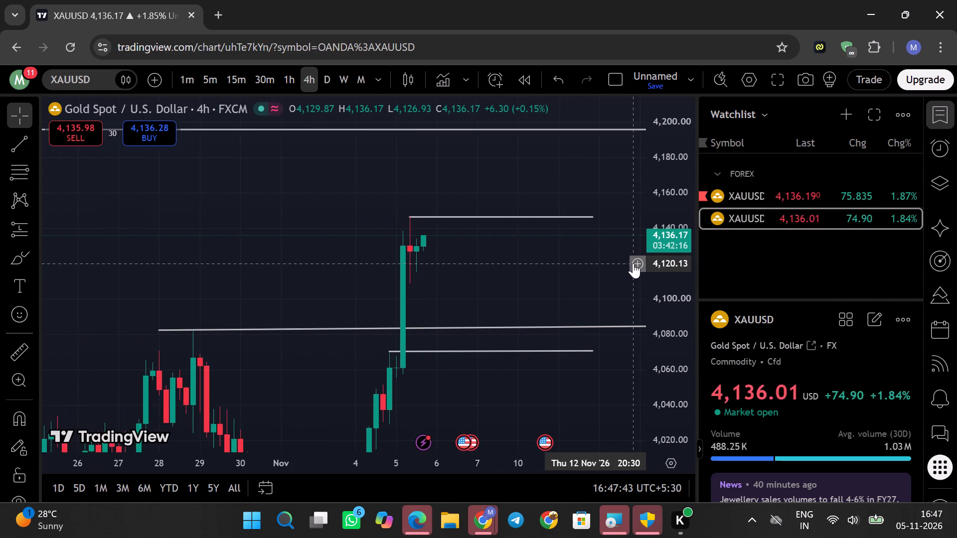
pyautogui.scroll(-3, 633, 263)
pyautogui.moveTo(333, 301); pyautogui.dragTo(333, 295)
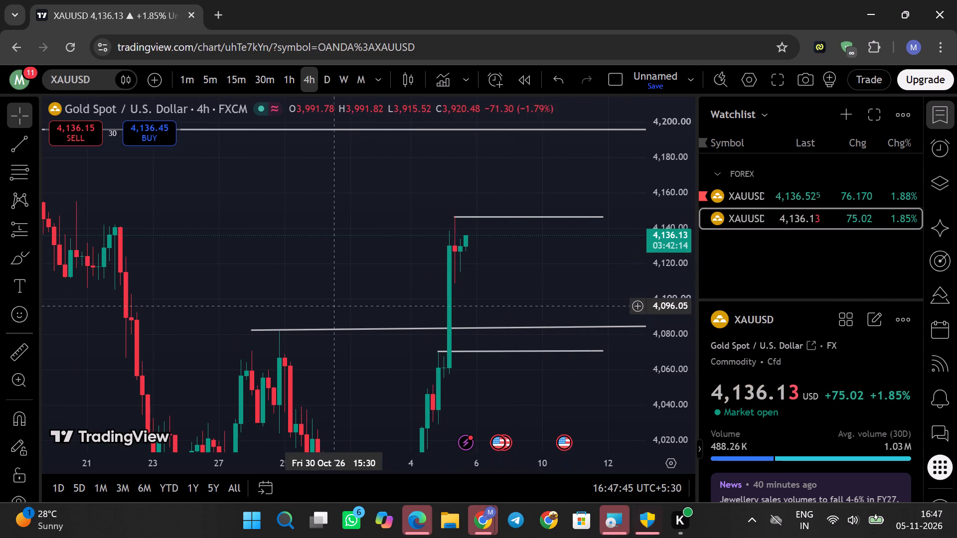
pyautogui.moveTo(333, 295); pyautogui.dragTo(318, 233)
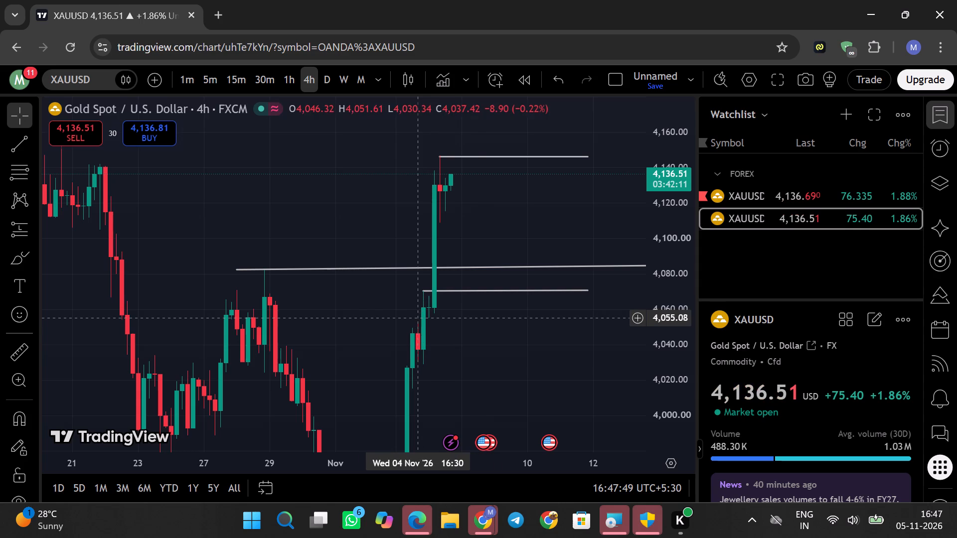
pyautogui.moveTo(319, 86); pyautogui.dragTo(323, 86)
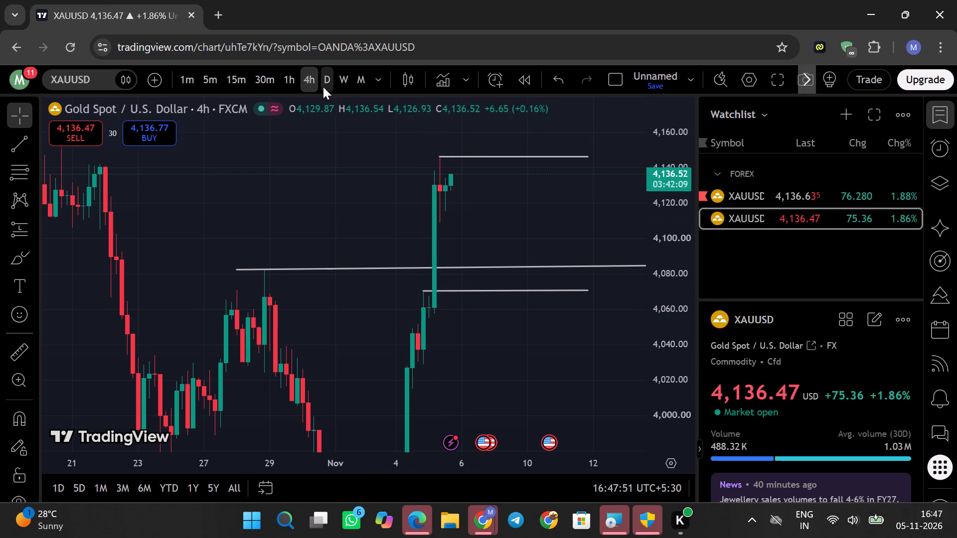
pyautogui.click(323, 87)
pyautogui.scroll(-3, 539, 293)
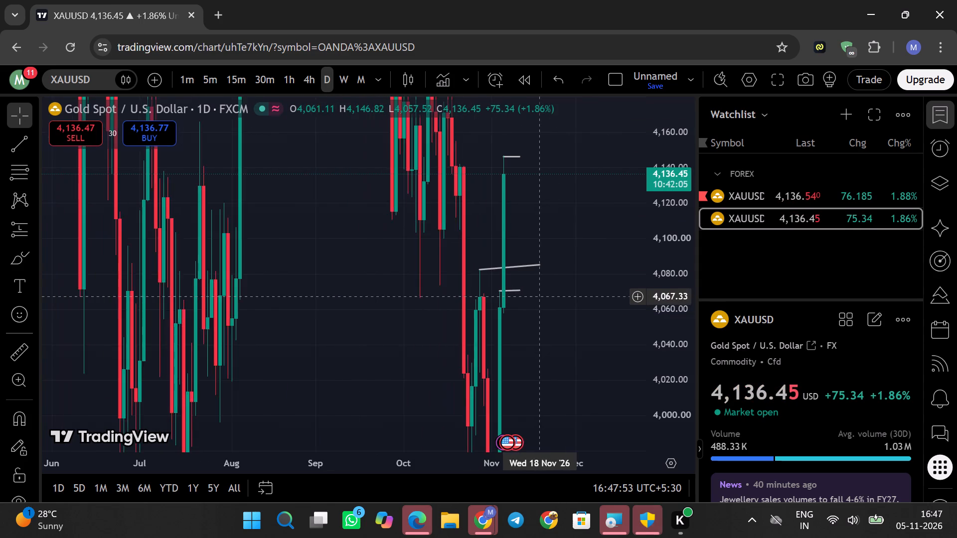
pyautogui.scroll(12, 535, 296)
pyautogui.scroll(-2, 460, 293)
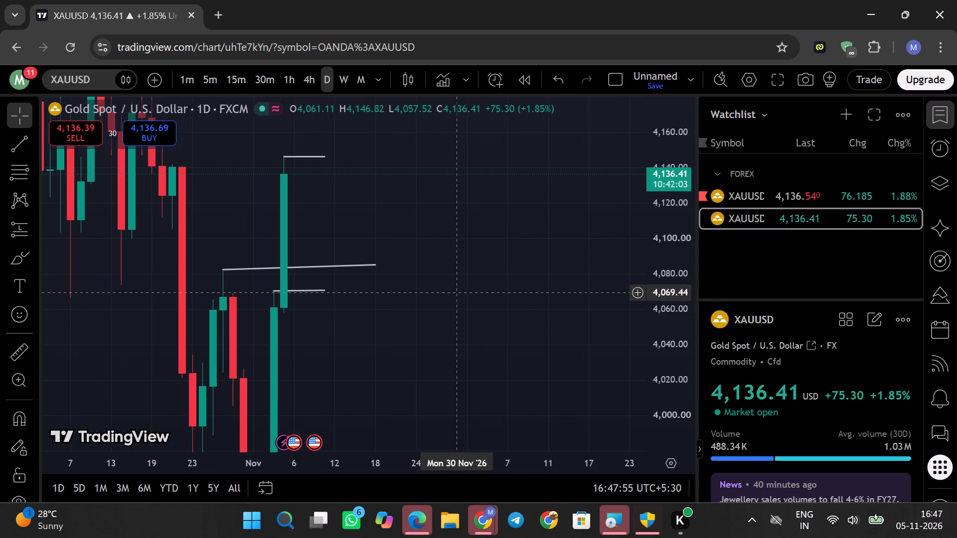
pyautogui.scroll(-18, 654, 269)
pyautogui.scroll(1, 661, 267)
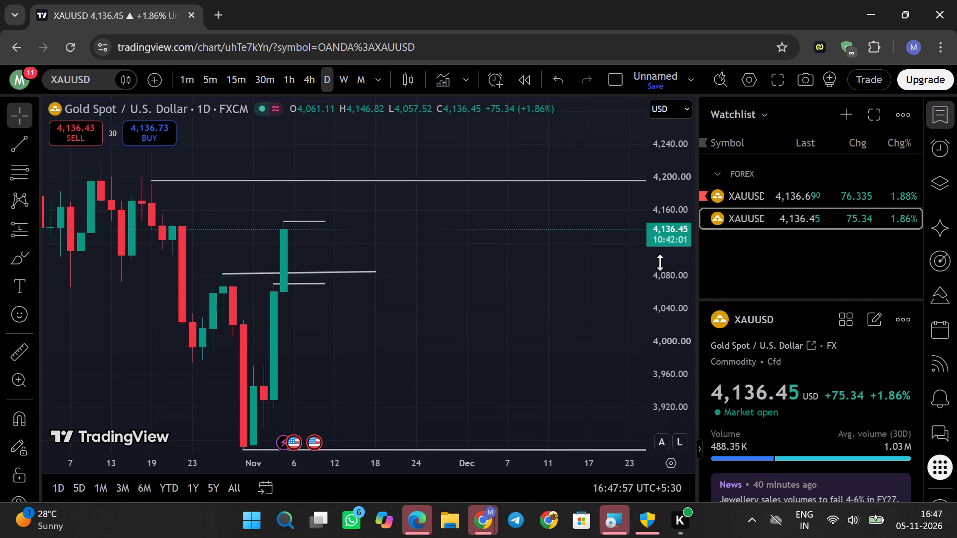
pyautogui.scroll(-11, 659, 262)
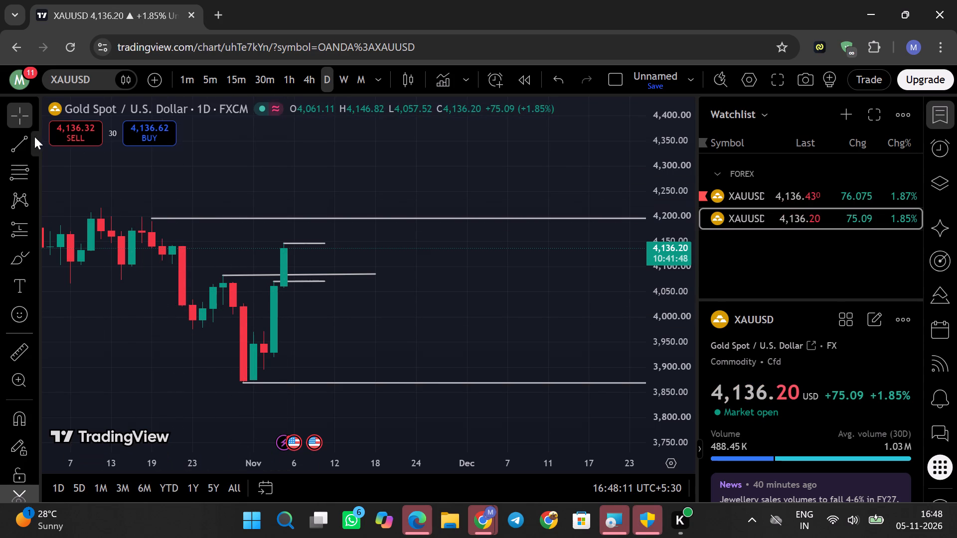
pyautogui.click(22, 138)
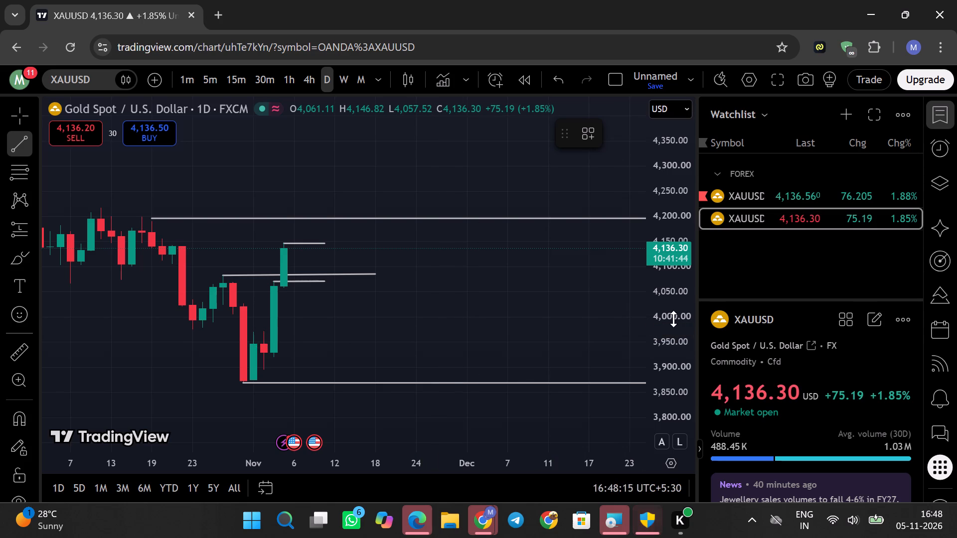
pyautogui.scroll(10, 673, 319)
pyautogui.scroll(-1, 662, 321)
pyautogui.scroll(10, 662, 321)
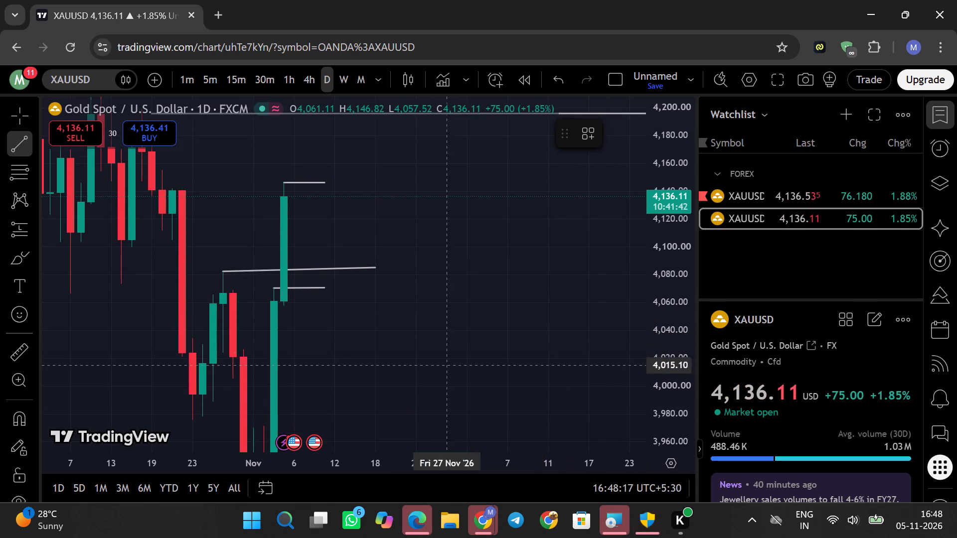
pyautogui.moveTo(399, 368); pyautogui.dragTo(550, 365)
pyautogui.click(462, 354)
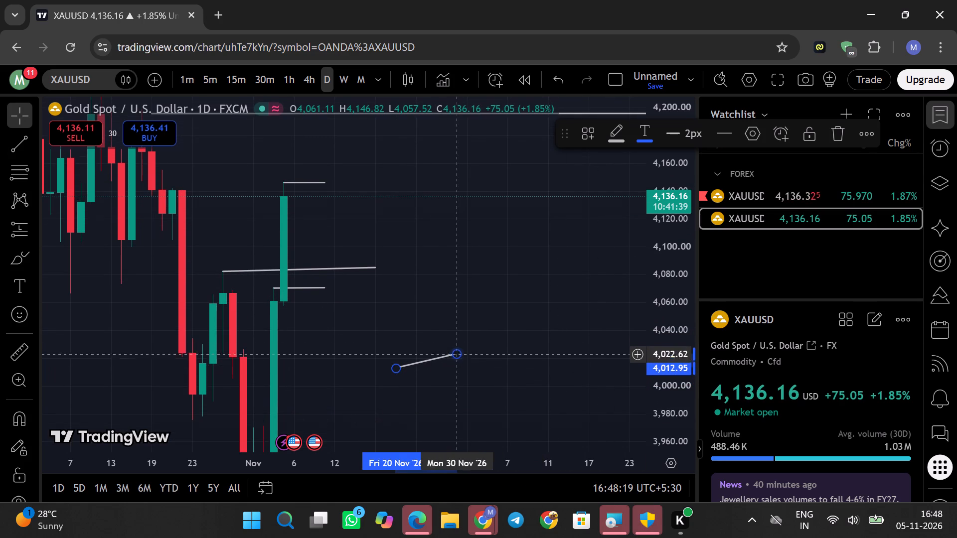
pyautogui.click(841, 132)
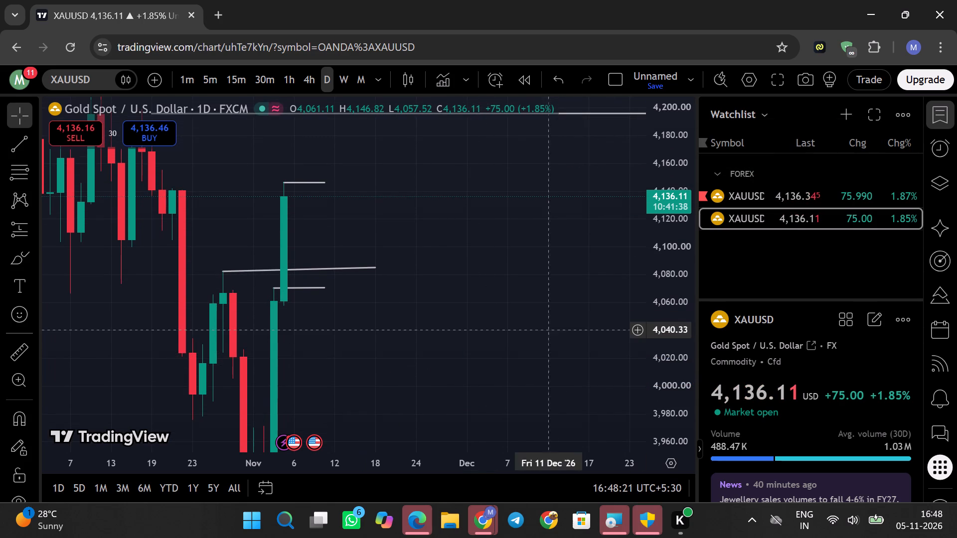
# Examine the marked levels on the daily and weekly timeframes, ending on the monthly timeframe with the October and November candles in view.
pyautogui.moveTo(480, 339); pyautogui.dragTo(699, 261)
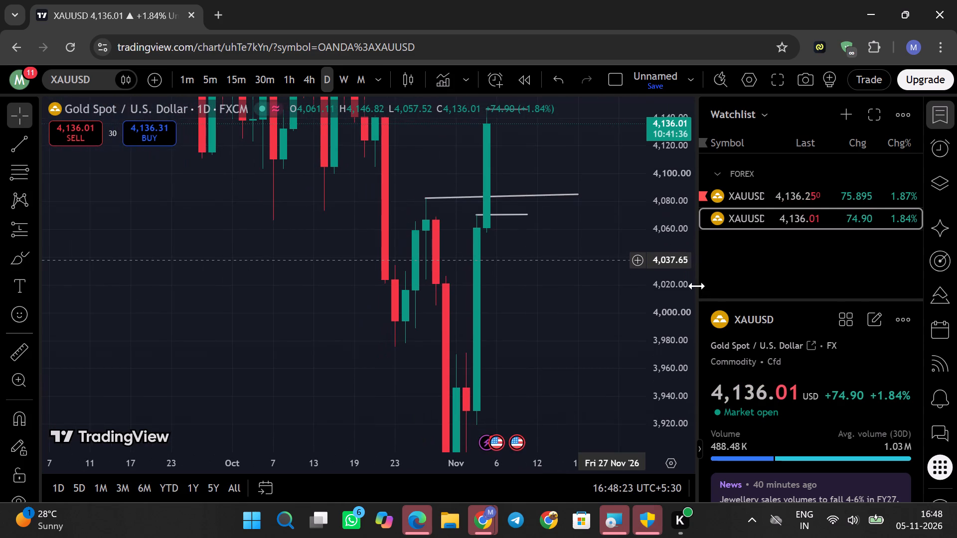
pyautogui.scroll(20, 694, 287)
pyautogui.scroll(2, 694, 287)
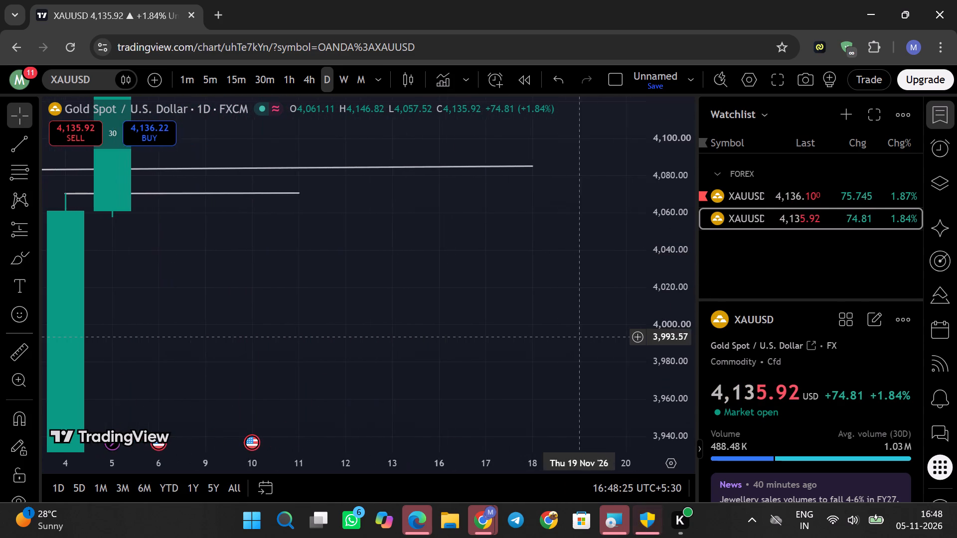
pyautogui.scroll(-7, 565, 336)
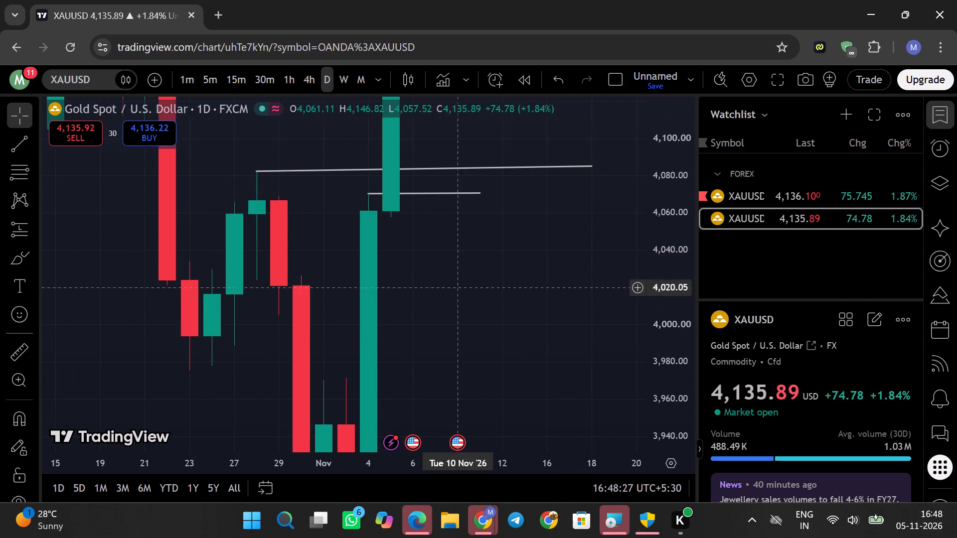
pyautogui.click(342, 77)
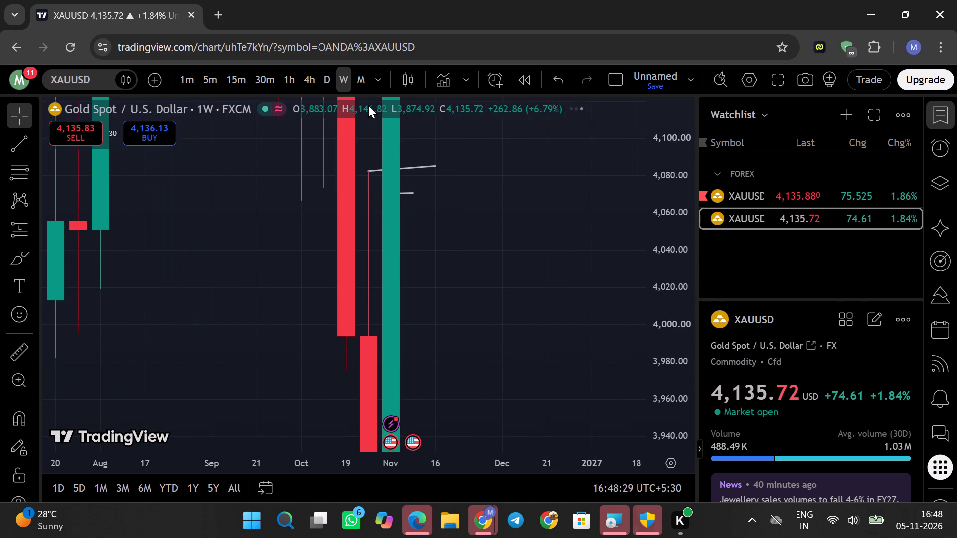
pyautogui.click(367, 82)
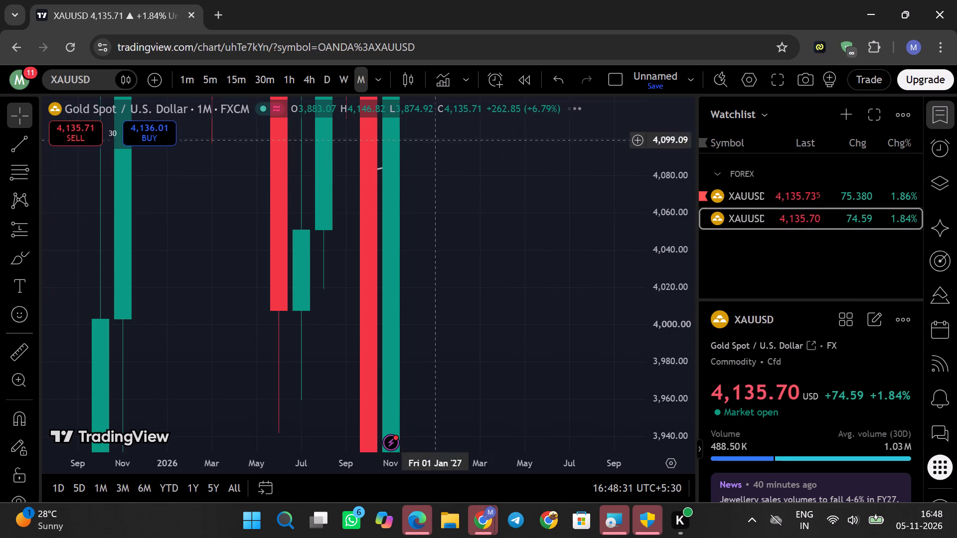
pyautogui.scroll(-16, 675, 238)
pyautogui.scroll(1, 687, 302)
pyautogui.scroll(-2, 687, 302)
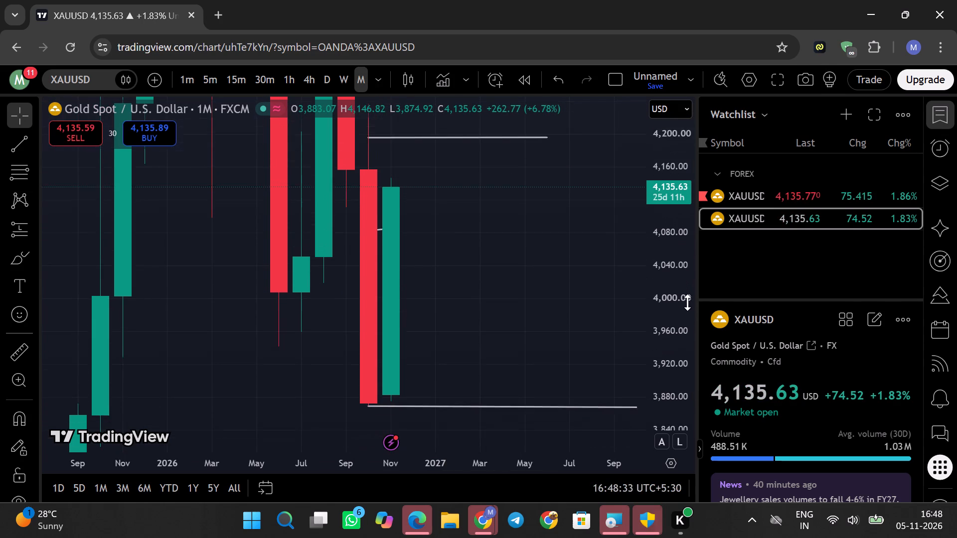
pyautogui.scroll(-7, 687, 302)
pyautogui.scroll(2, 692, 302)
pyautogui.scroll(-3, 692, 302)
pyautogui.scroll(4, 692, 302)
pyautogui.scroll(-4, 692, 302)
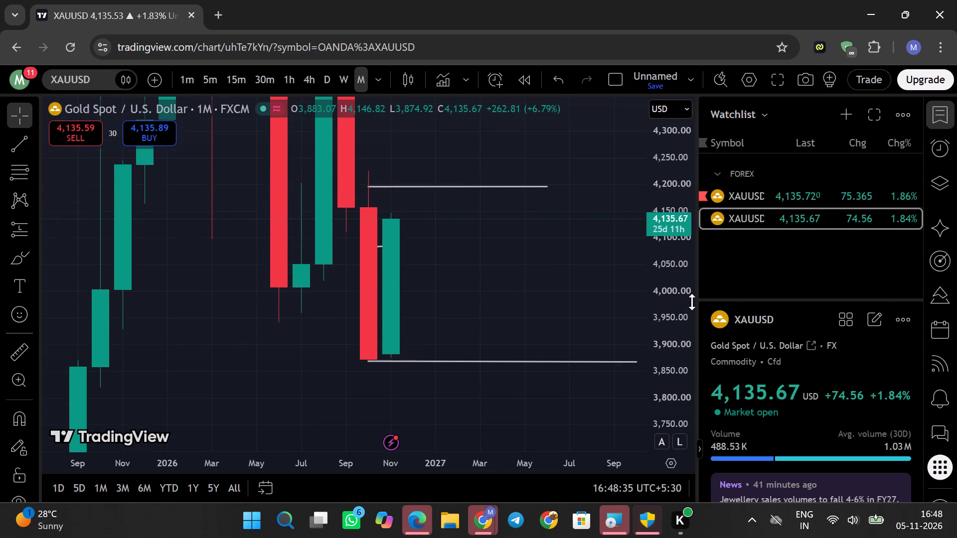
pyautogui.scroll(7, 692, 302)
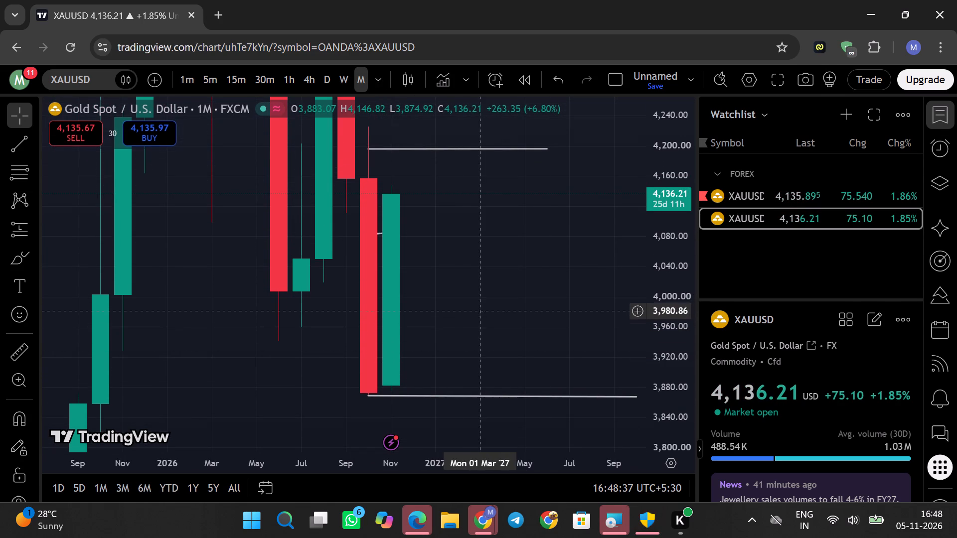
# On the monthly timeframe, draw a trend line from the October 2026 candle's high, at about 4,223, to August 2027 at about 4,224.
pyautogui.moveTo(485, 295); pyautogui.dragTo(523, 423)
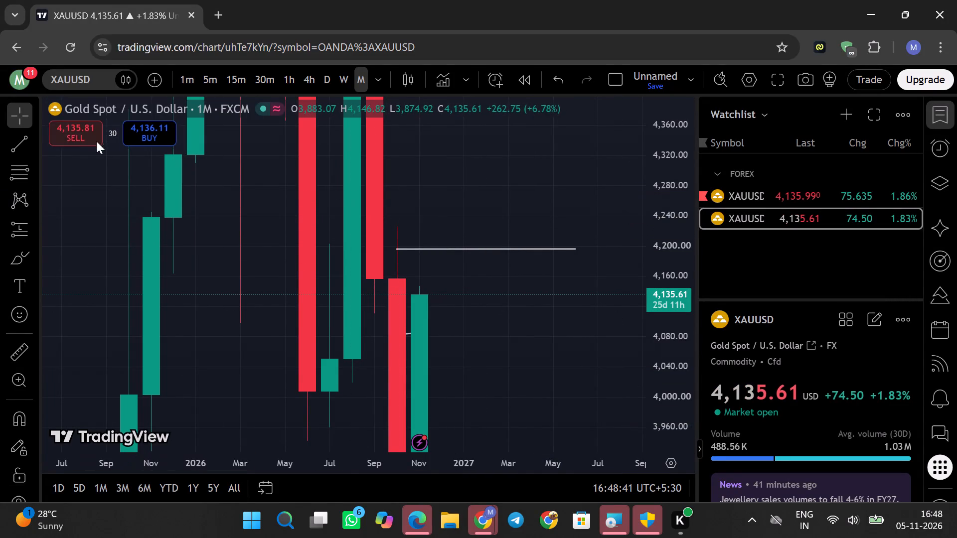
pyautogui.scroll(-7, 673, 318)
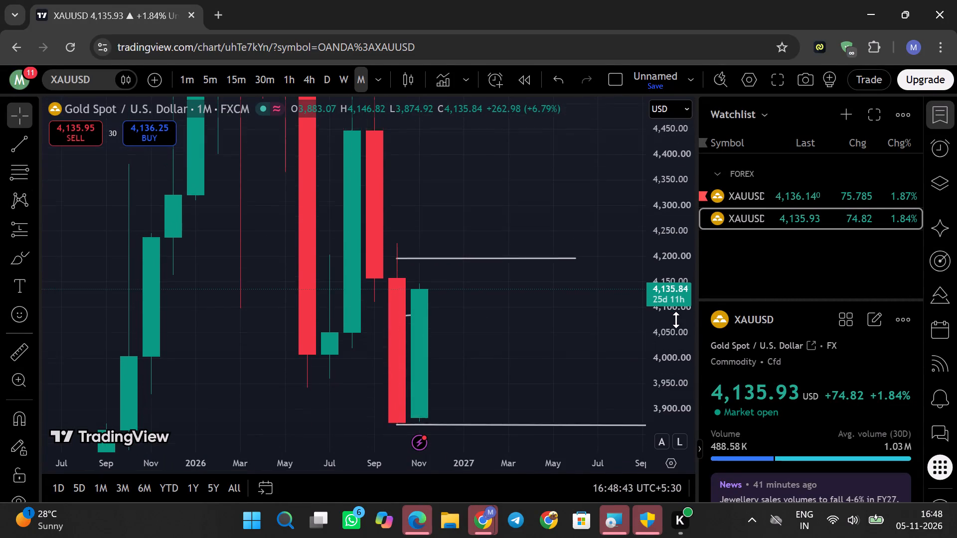
pyautogui.scroll(-3, 676, 320)
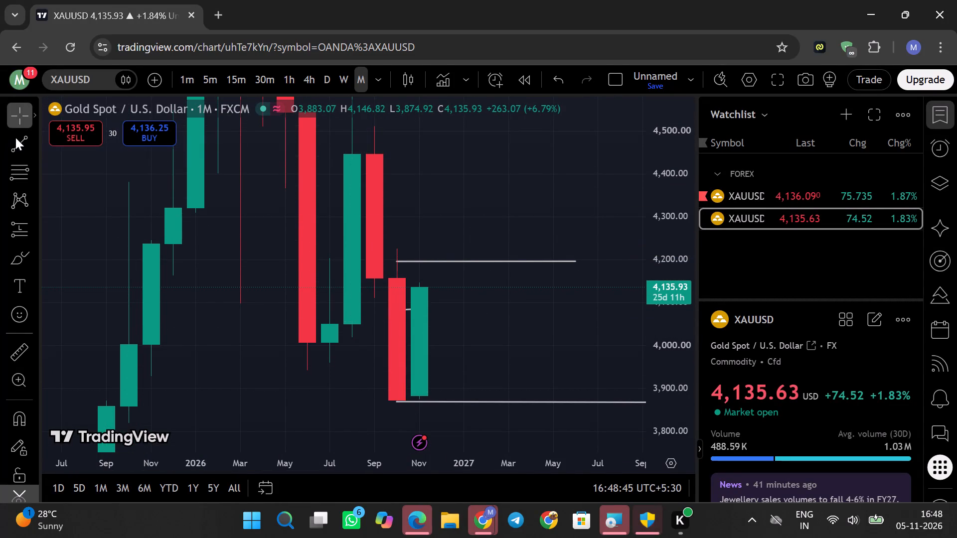
pyautogui.click(18, 140)
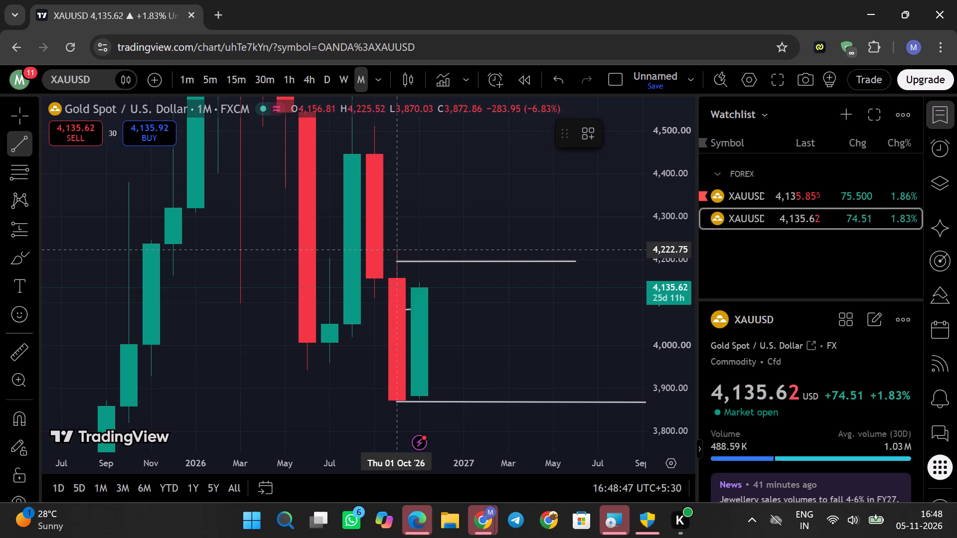
pyautogui.moveTo(397, 250); pyautogui.dragTo(611, 249)
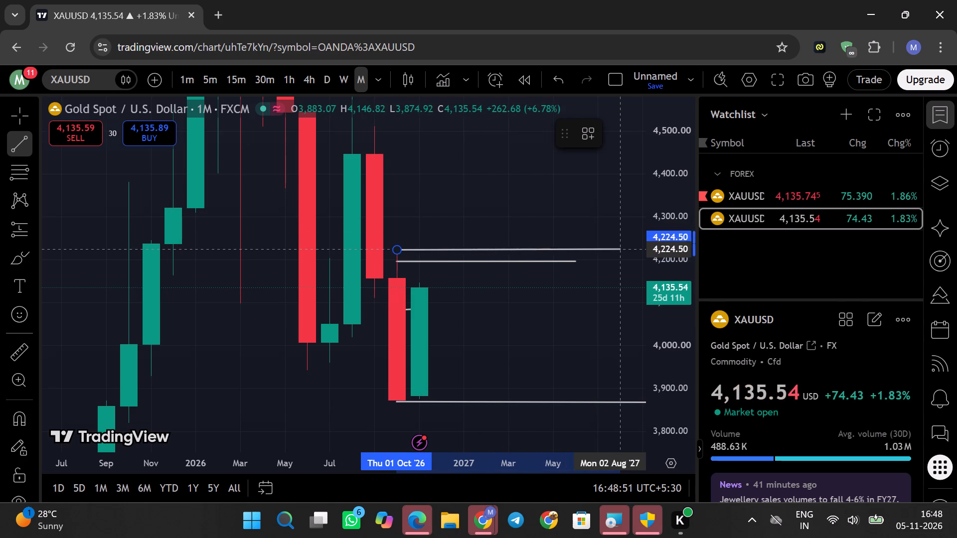
pyautogui.moveTo(611, 249); pyautogui.dragTo(614, 250)
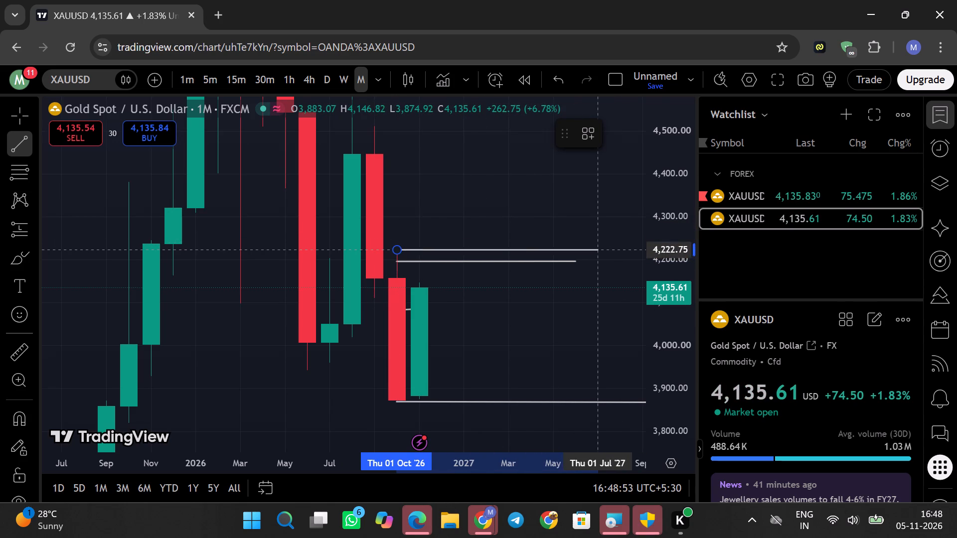
pyautogui.click(611, 249)
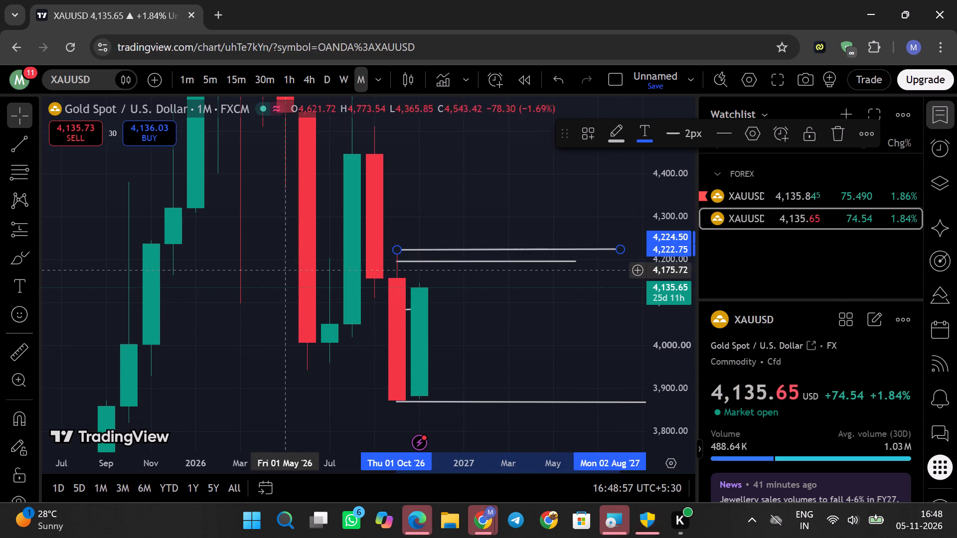
# Delete the line near 4,196, just below the October 2026 candle's high.
pyautogui.click(433, 259)
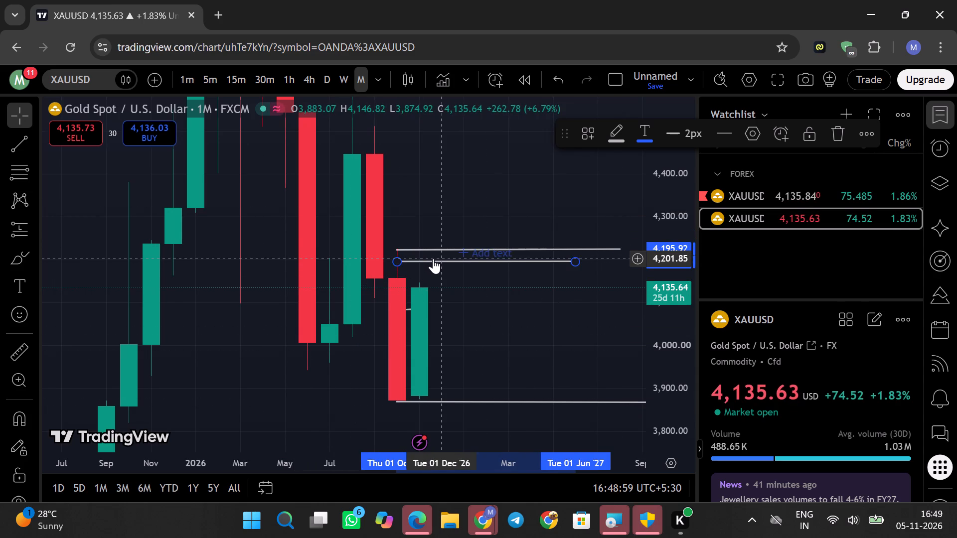
pyautogui.click(843, 142)
# Examine the marked levels against the October and November candles on the weekly timeframe.
pyautogui.moveTo(568, 315); pyautogui.dragTo(481, 301)
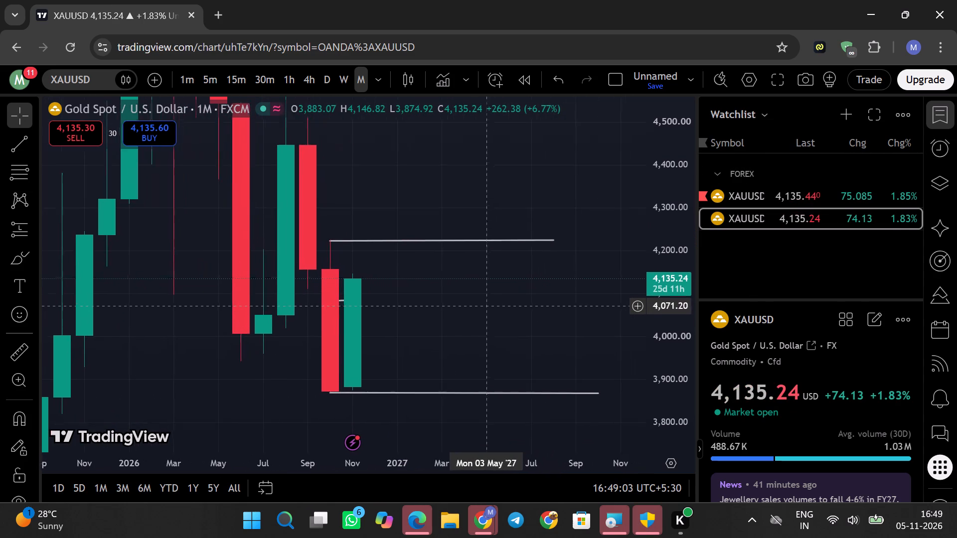
pyautogui.moveTo(481, 301); pyautogui.dragTo(487, 305)
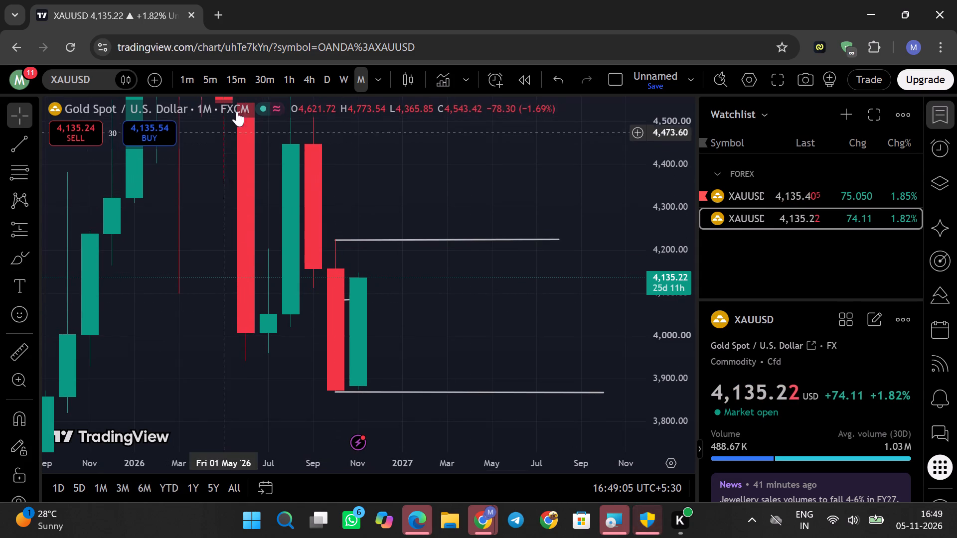
pyautogui.click(338, 86)
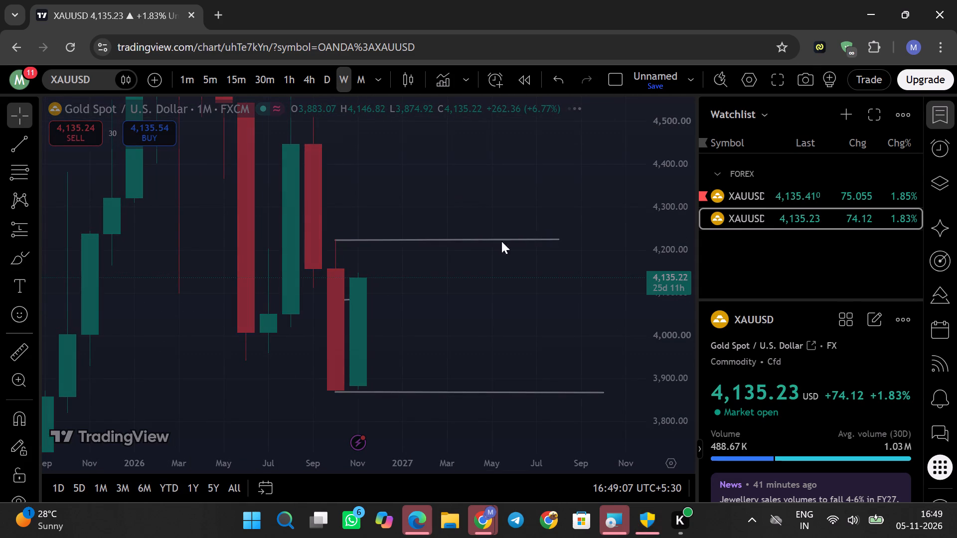
pyautogui.scroll(2, 470, 329)
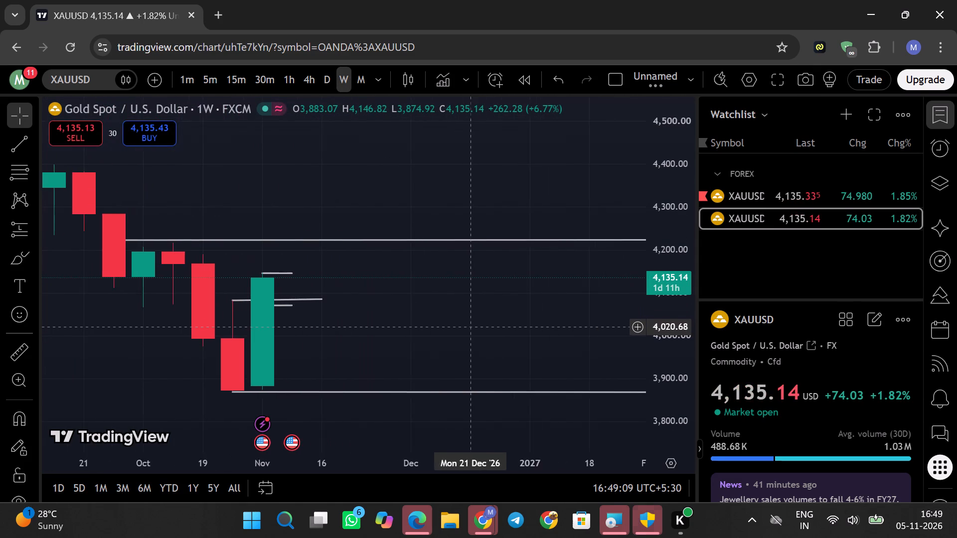
pyautogui.scroll(2, 470, 327)
pyautogui.scroll(-2, 470, 327)
pyautogui.scroll(1, 470, 327)
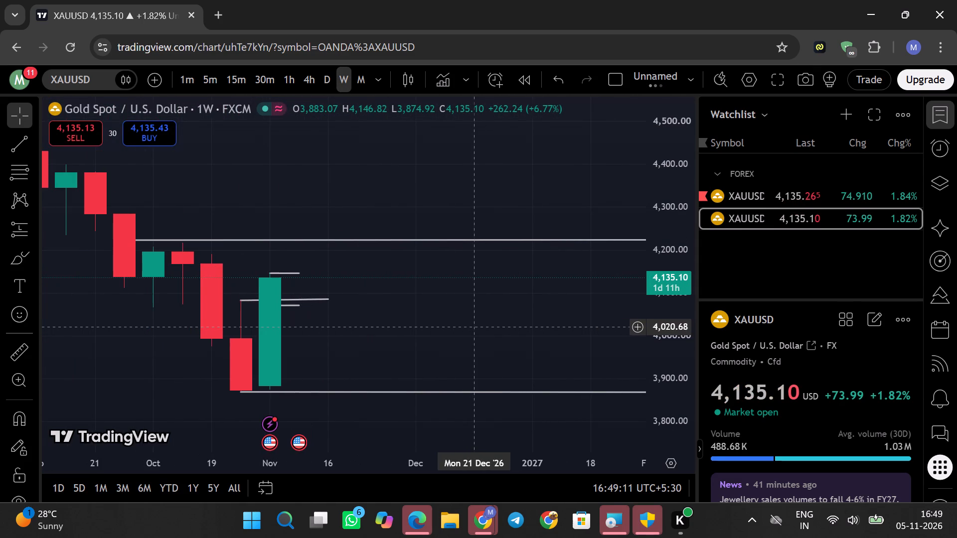
pyautogui.scroll(5, 470, 327)
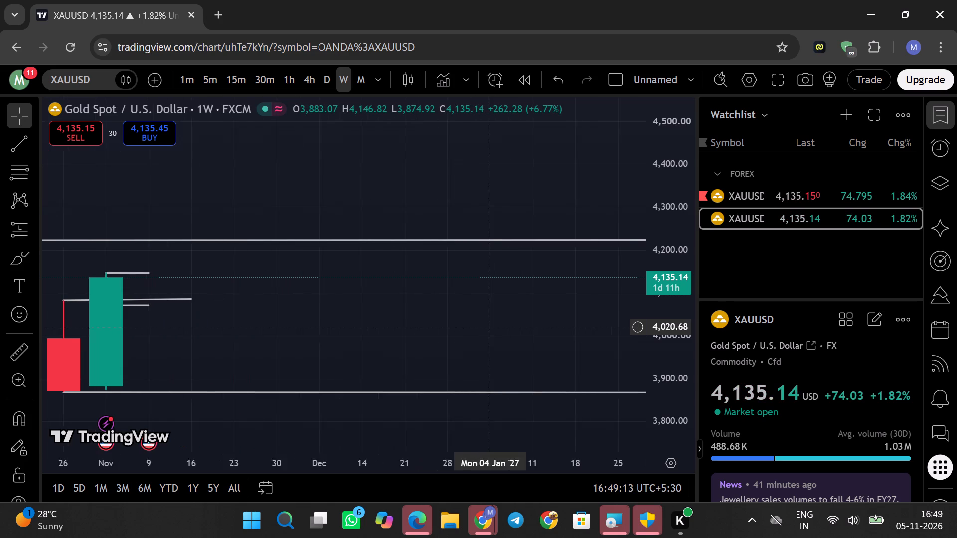
pyautogui.scroll(-3, 470, 327)
pyautogui.moveTo(353, 333); pyautogui.dragTo(441, 285)
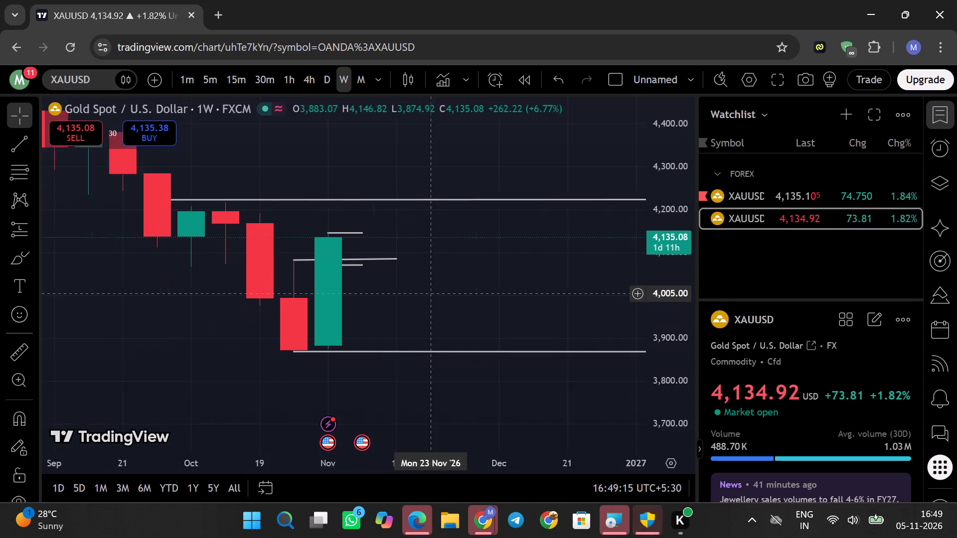
pyautogui.moveTo(441, 285); pyautogui.dragTo(450, 277)
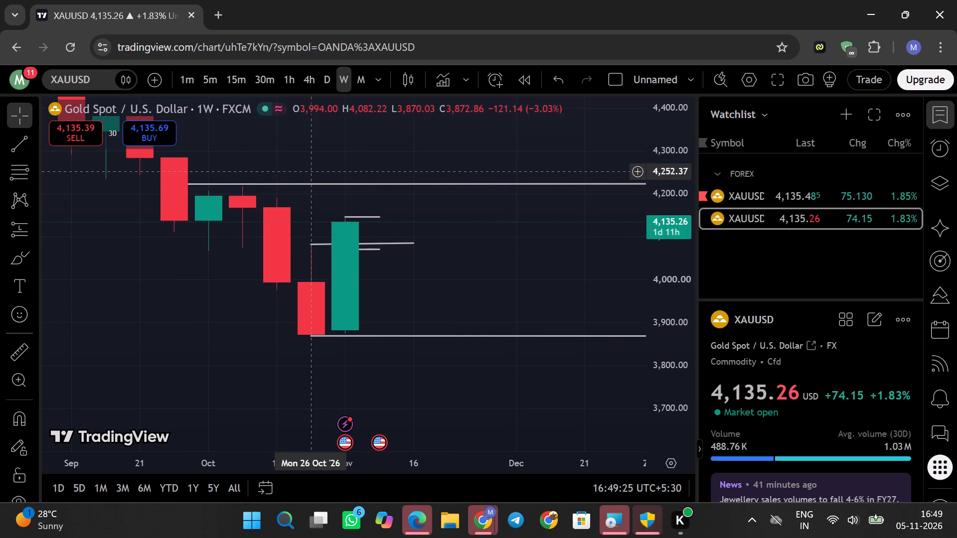
# Examine the marked levels against the October and early November candles on the daily timeframe.
pyautogui.click(324, 84)
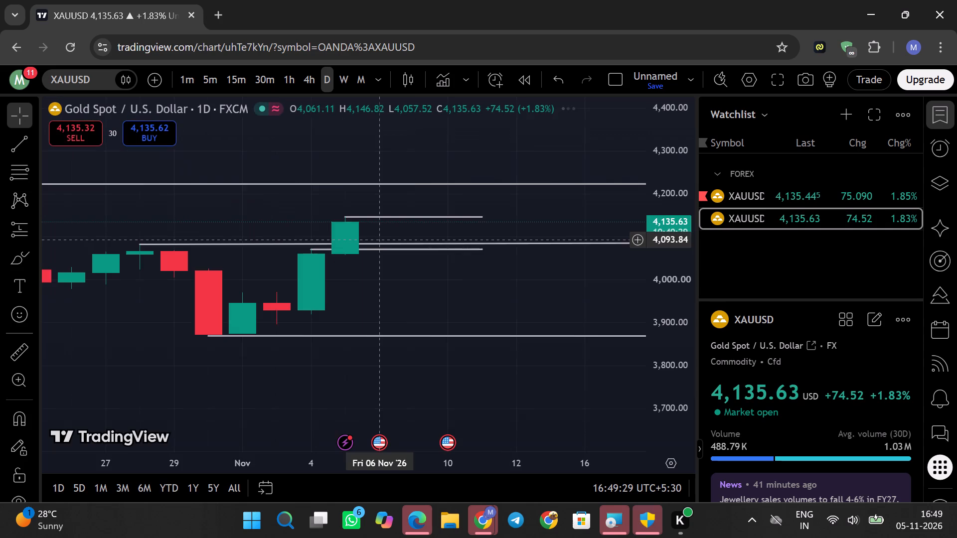
pyautogui.scroll(2, 410, 272)
pyautogui.scroll(-5, 410, 272)
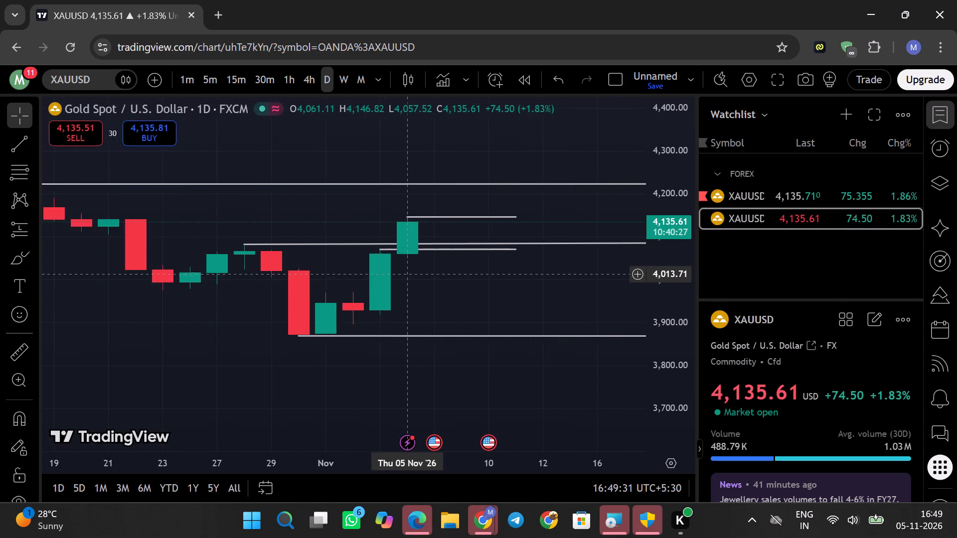
pyautogui.scroll(-3, 413, 273)
pyautogui.scroll(5, 413, 273)
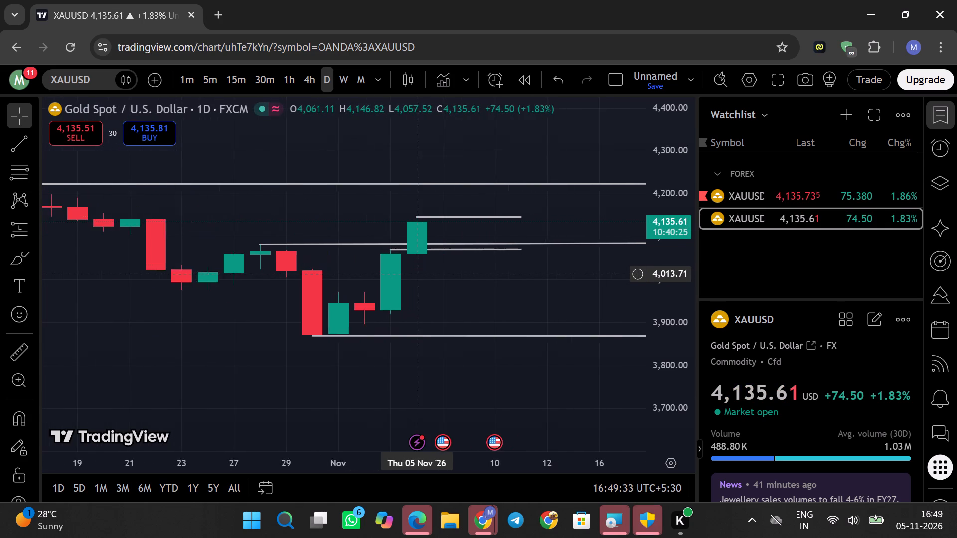
pyautogui.scroll(1, 413, 273)
pyautogui.scroll(-9, 411, 273)
pyautogui.scroll(1, 413, 272)
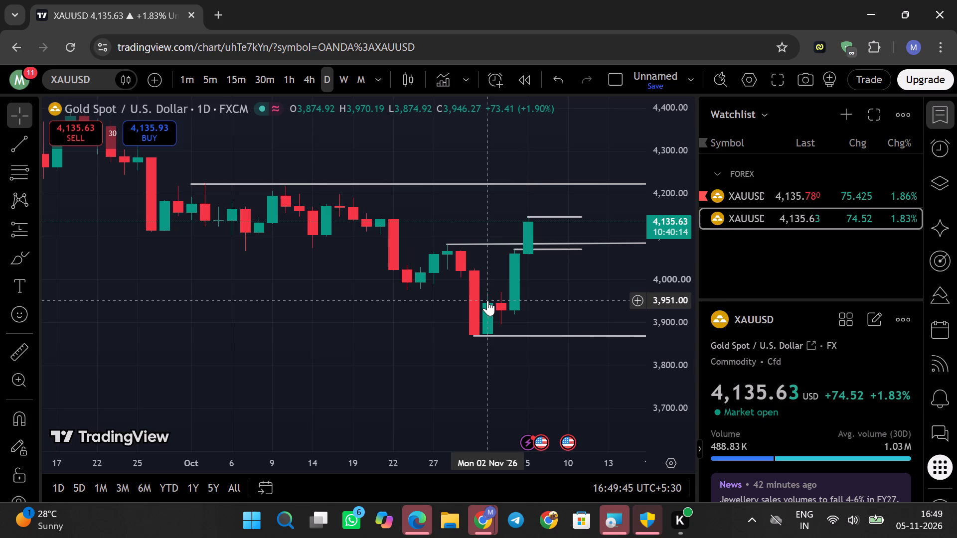
pyautogui.moveTo(547, 300); pyautogui.dragTo(426, 320)
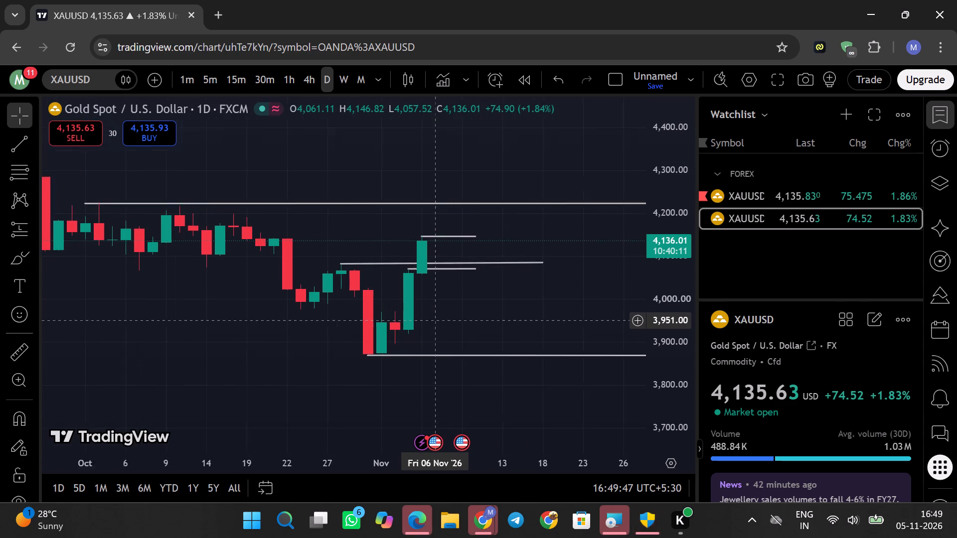
pyautogui.moveTo(426, 320); pyautogui.dragTo(384, 295)
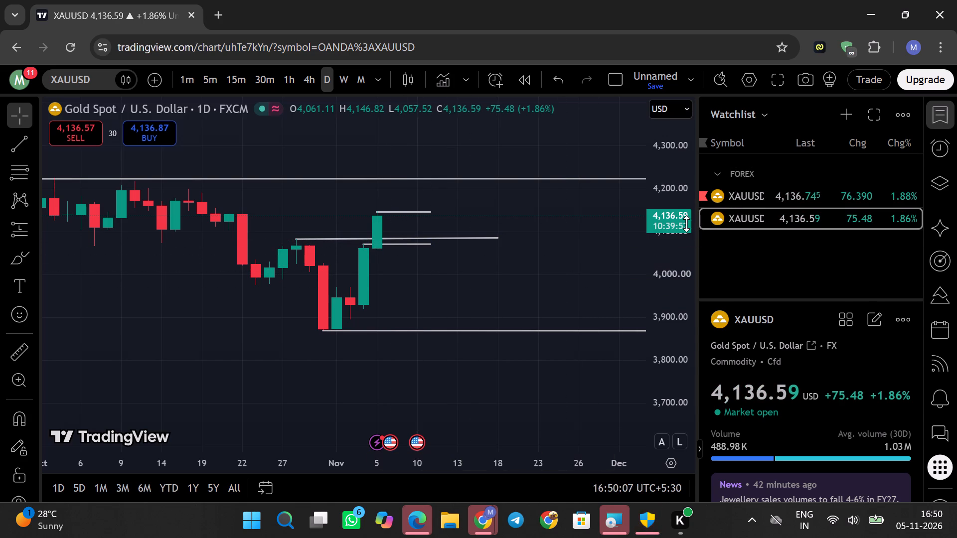
# Switch the chart to the OANDA XAUUSD symbol in the watchlist.
pyautogui.click(730, 194)
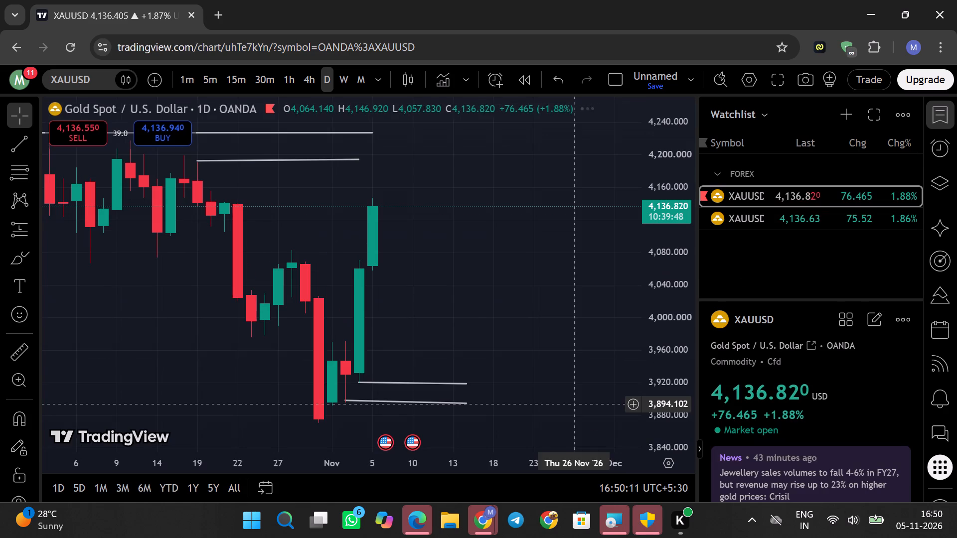
# Extend the trend line starting at the 3 November candle's low to 17 November 2026, ending at about 3,901.
pyautogui.moveTo(558, 297); pyautogui.dragTo(566, 286)
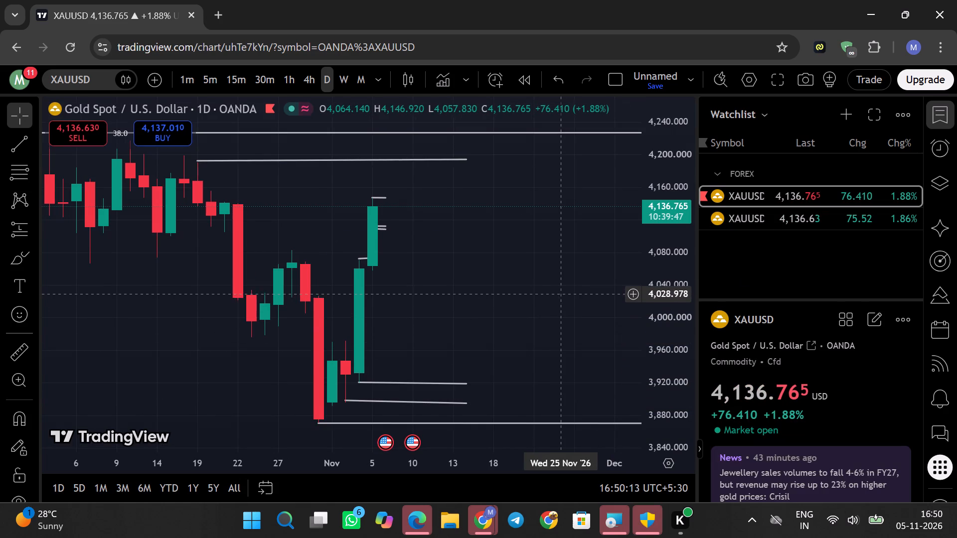
pyautogui.moveTo(566, 286); pyautogui.dragTo(592, 260)
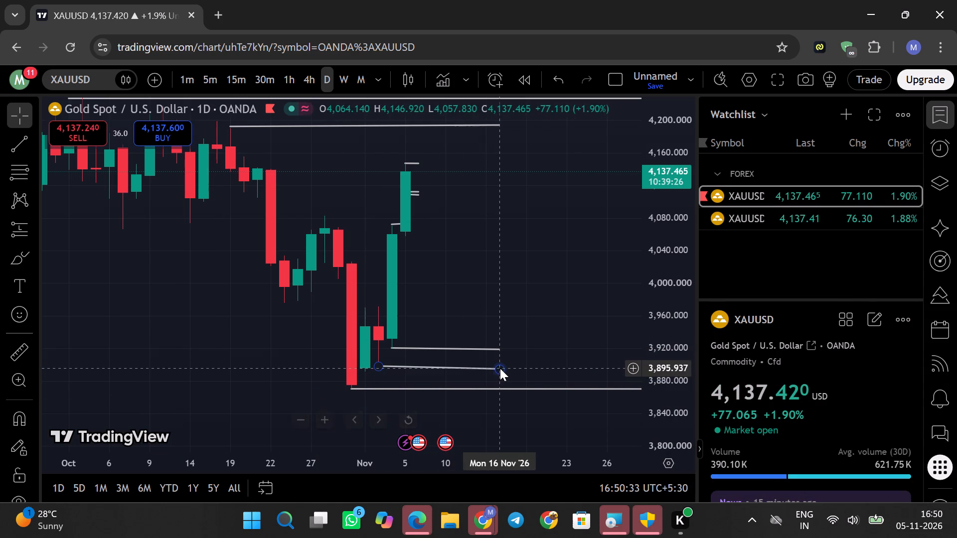
pyautogui.moveTo(500, 368); pyautogui.dragTo(509, 366)
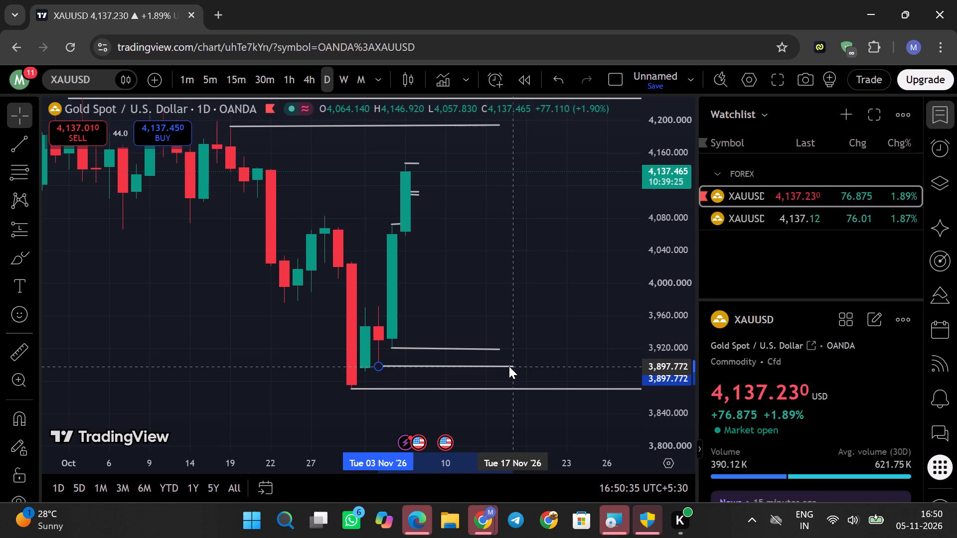
pyautogui.moveTo(509, 366); pyautogui.dragTo(509, 363)
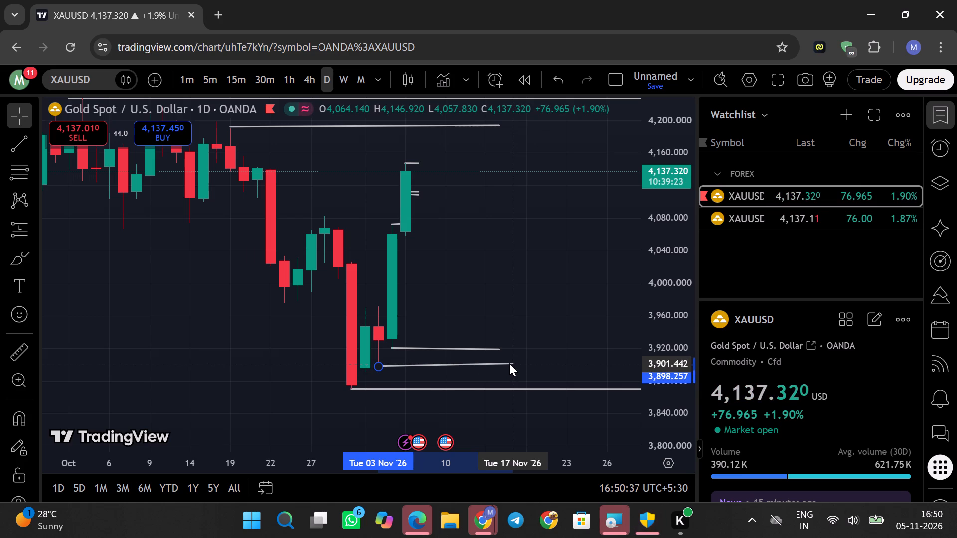
# Set the far end of the line from the 3 November daily low to 17 November at about 3,900.
pyautogui.moveTo(509, 363); pyautogui.dragTo(510, 365)
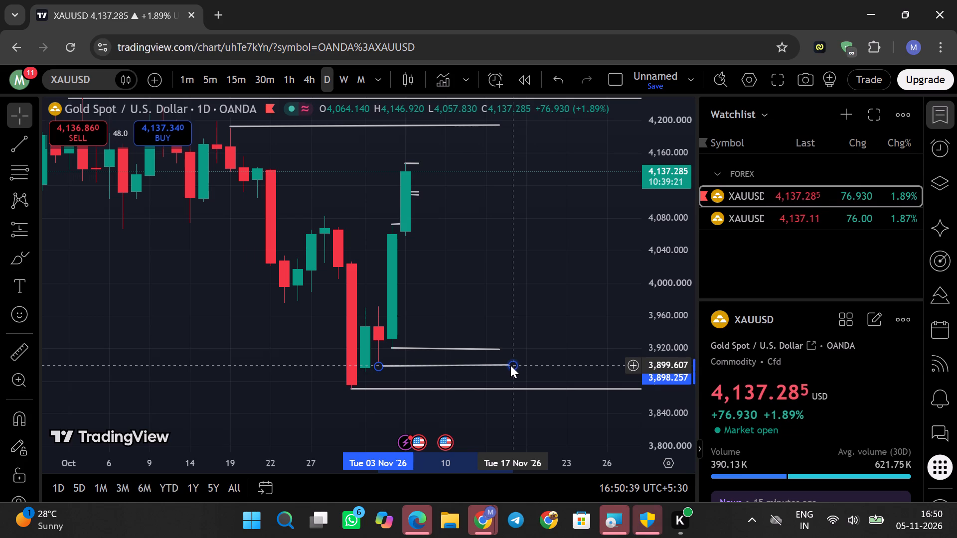
pyautogui.click(510, 365)
# Extend the line from the 4 November daily low to 17 November, levelling its far end at about 3,921.
pyautogui.moveTo(502, 352); pyautogui.dragTo(503, 352)
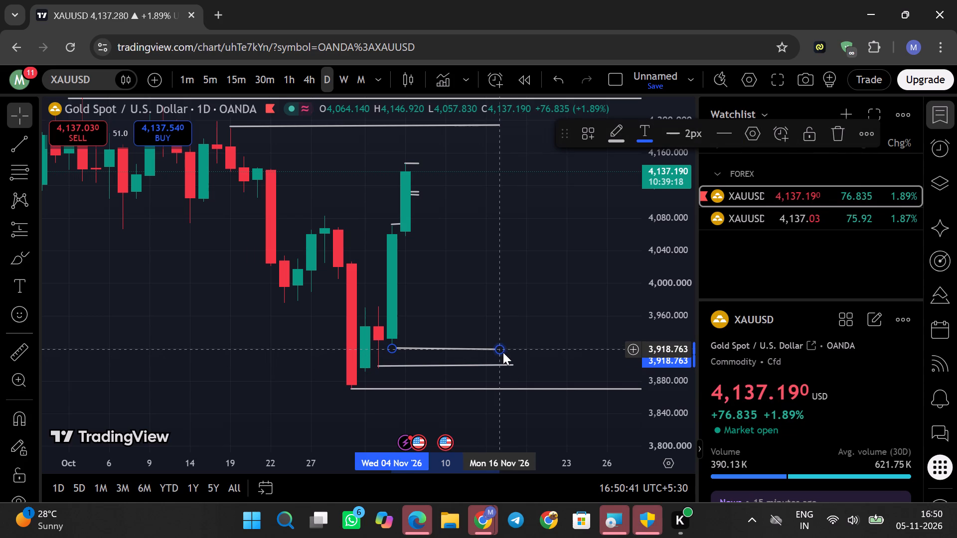
pyautogui.moveTo(503, 352); pyautogui.dragTo(508, 351)
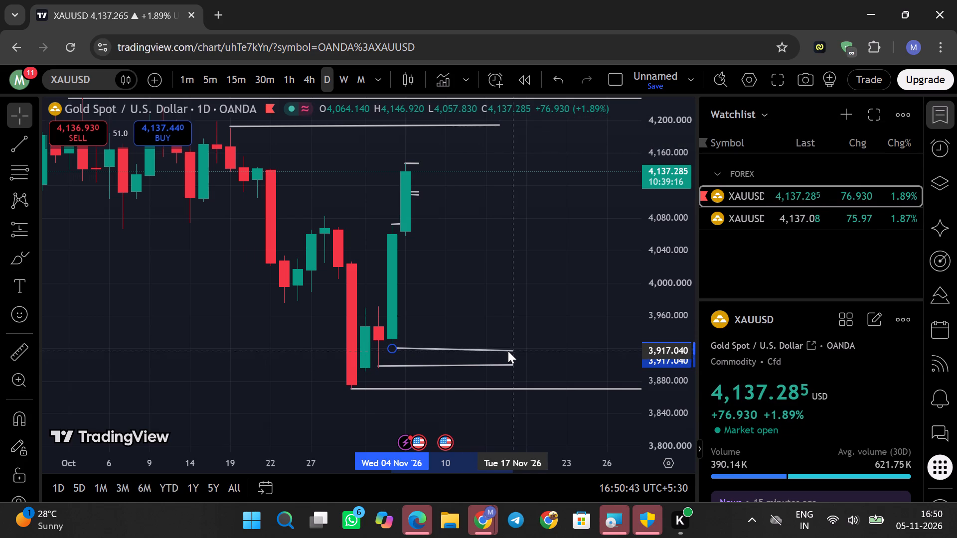
pyautogui.moveTo(508, 351); pyautogui.dragTo(508, 347)
pyautogui.click(508, 347)
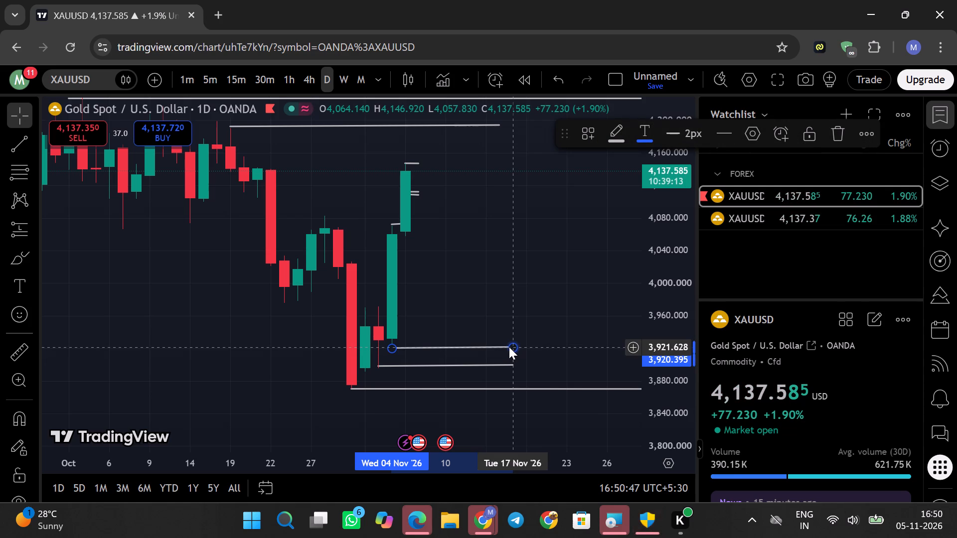
pyautogui.moveTo(512, 347); pyautogui.dragTo(514, 349)
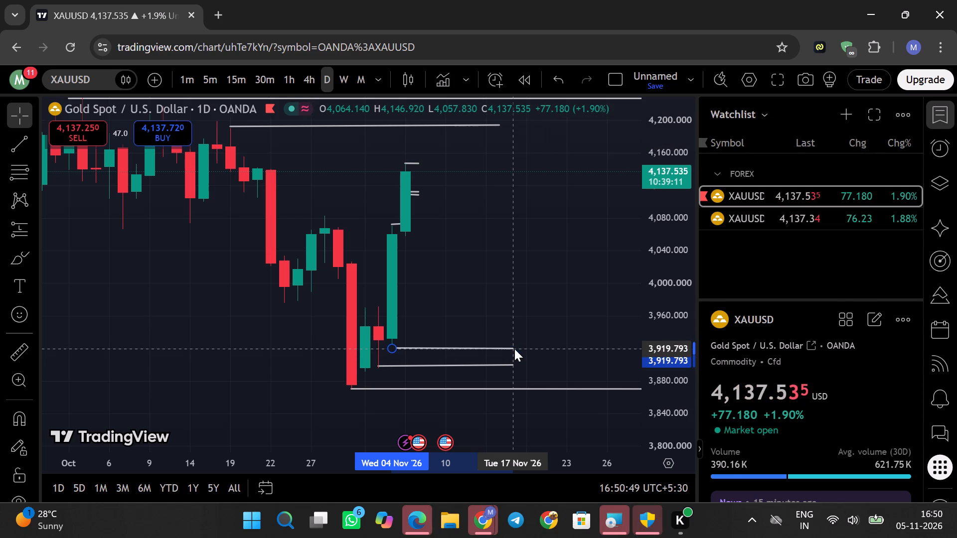
pyautogui.moveTo(514, 349); pyautogui.dragTo(517, 347)
pyautogui.click(527, 329)
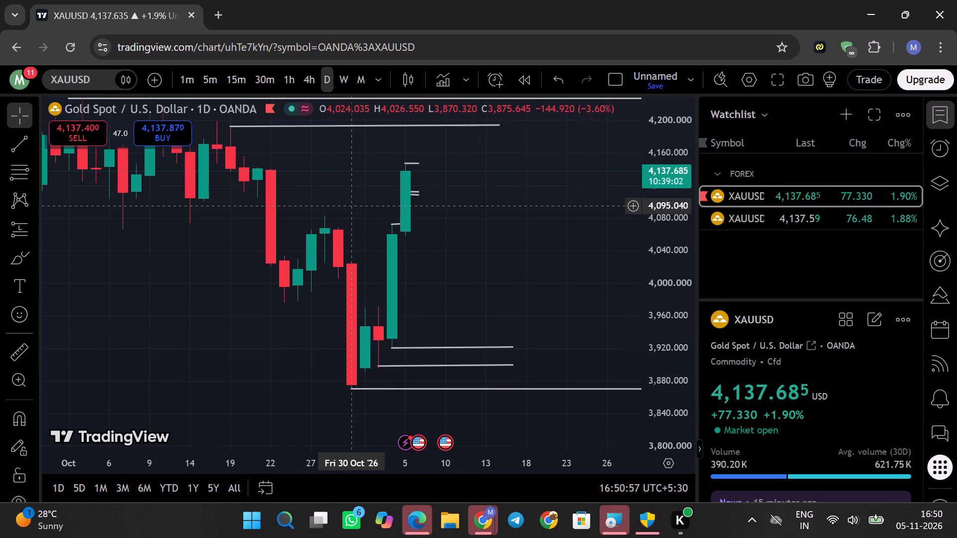
# On the FXCM daily chart, delete the short line at the 5 November candle's high.
pyautogui.moveTo(377, 232); pyautogui.dragTo(404, 297)
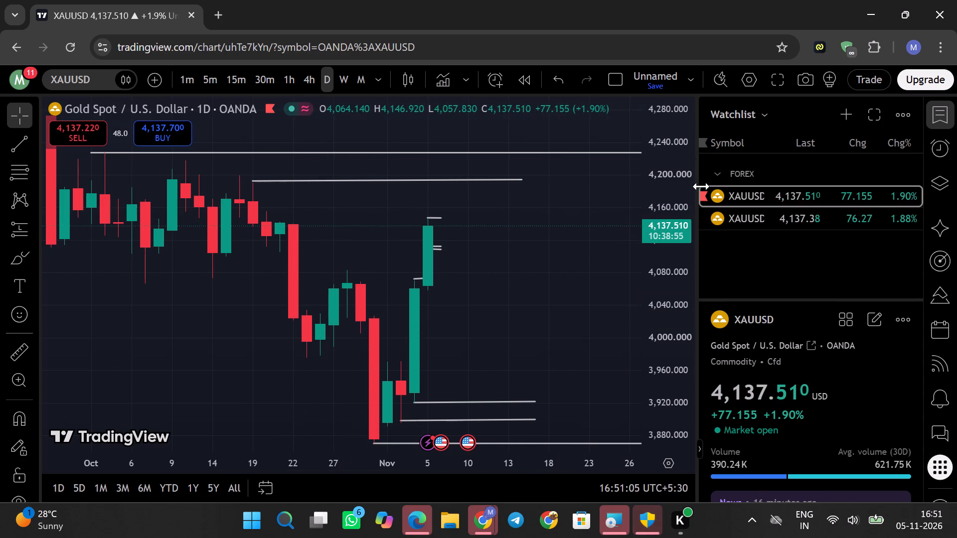
pyautogui.click(733, 216)
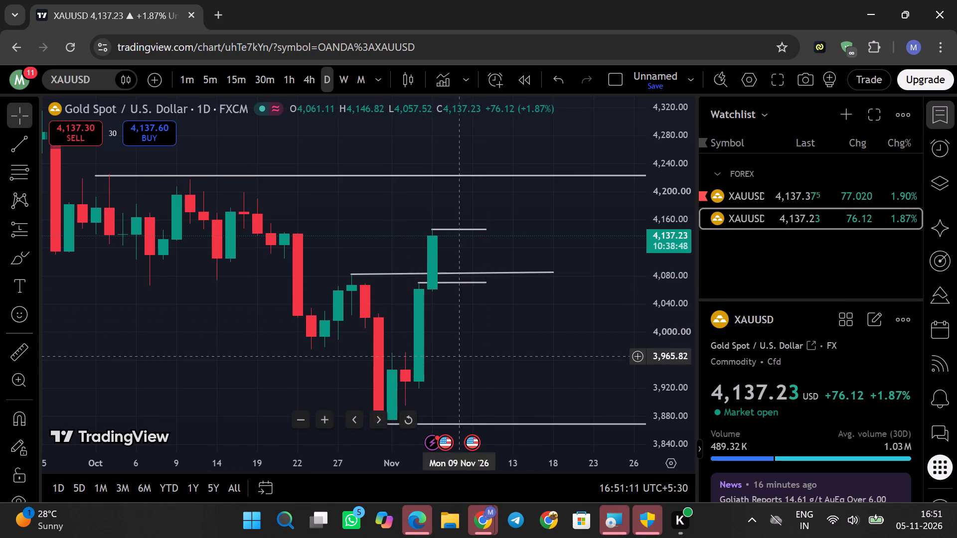
pyautogui.moveTo(532, 360); pyautogui.dragTo(474, 344)
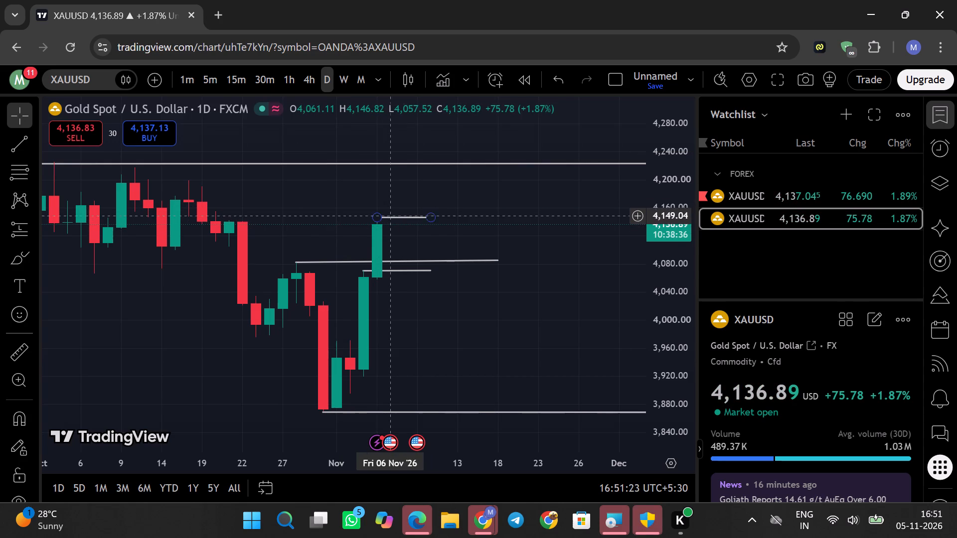
pyautogui.click(403, 218)
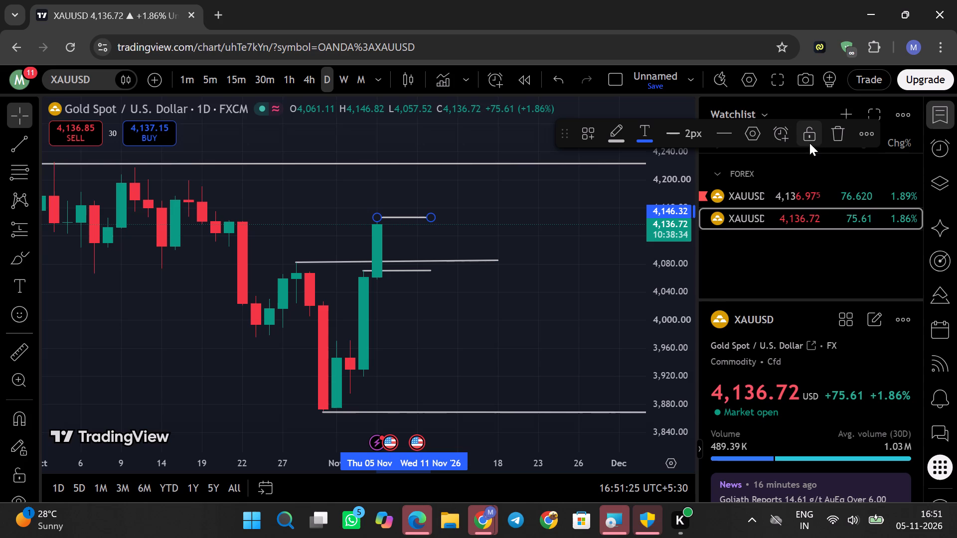
pyautogui.click(832, 136)
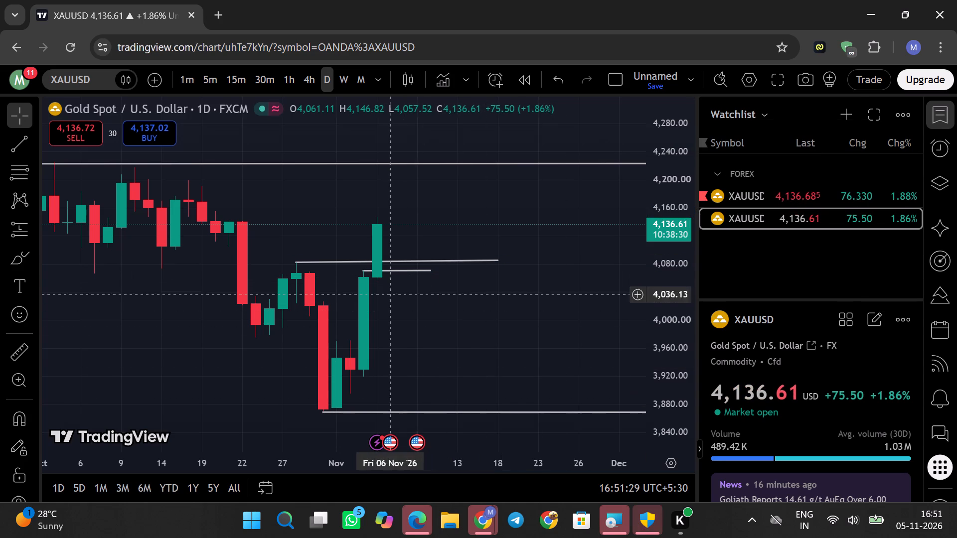
# On the FXCM 4-hour timeframe, draw a trend line at 4,144 from the 5 November 08:30 candle to 9 November 16:30.
pyautogui.click(314, 81)
pyautogui.scroll(-4, 406, 272)
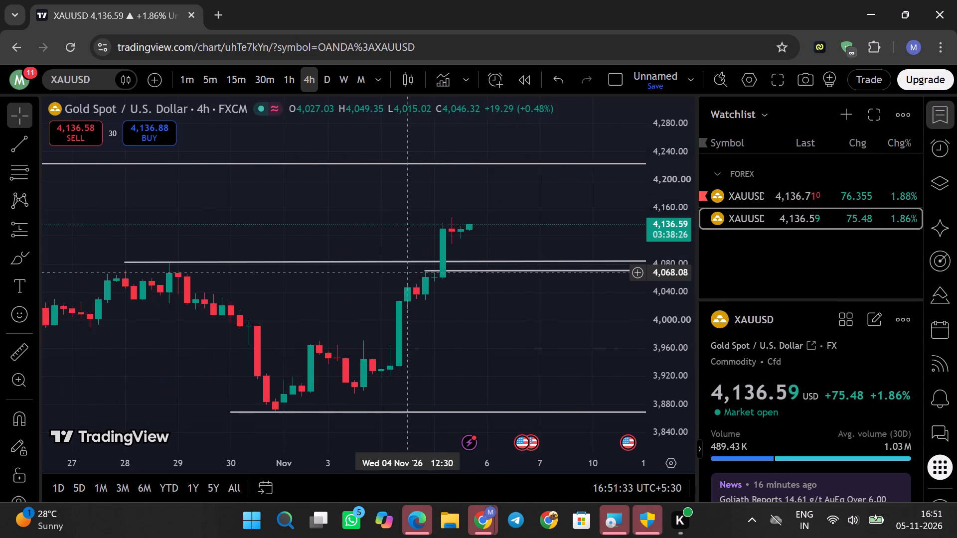
pyautogui.scroll(-1, 407, 271)
pyautogui.moveTo(341, 295); pyautogui.dragTo(271, 266)
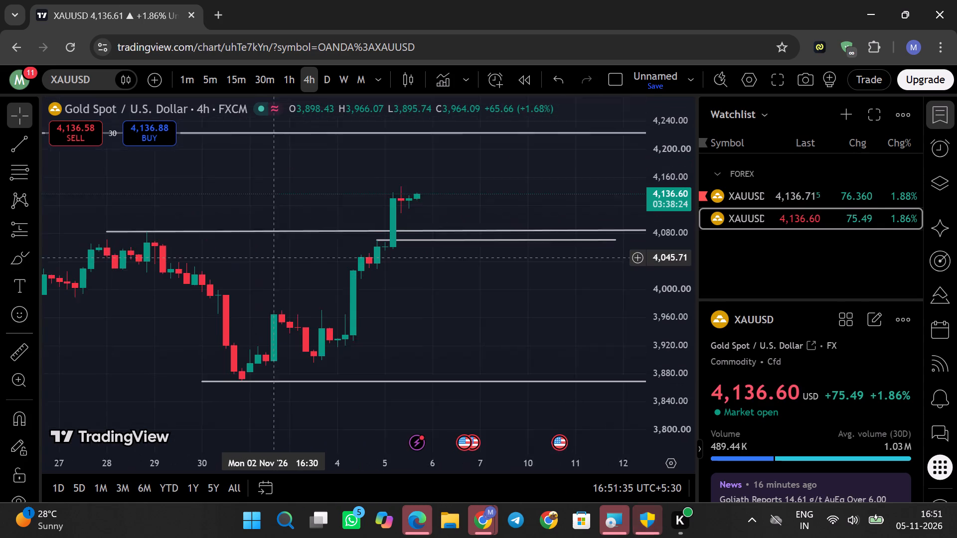
pyautogui.moveTo(271, 266); pyautogui.dragTo(228, 287)
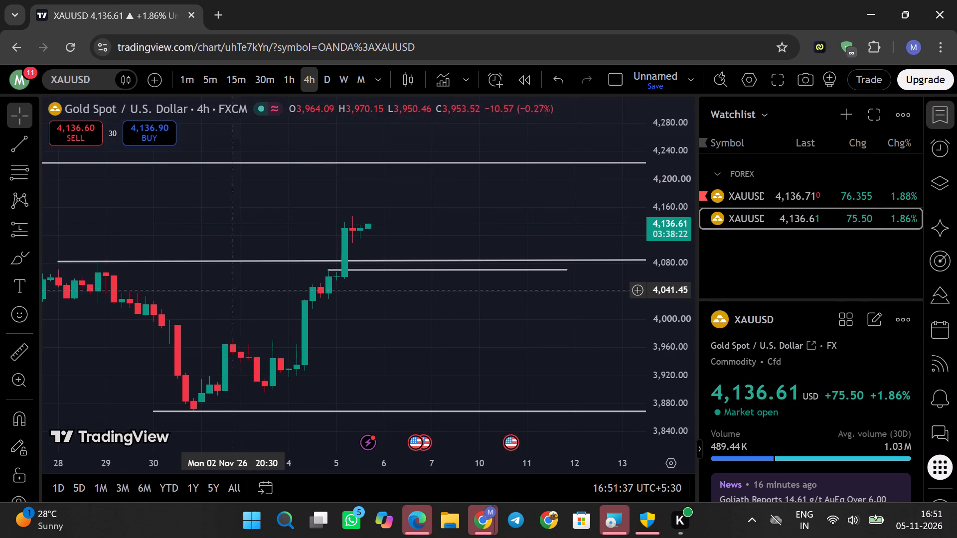
pyautogui.moveTo(397, 219); pyautogui.dragTo(398, 220)
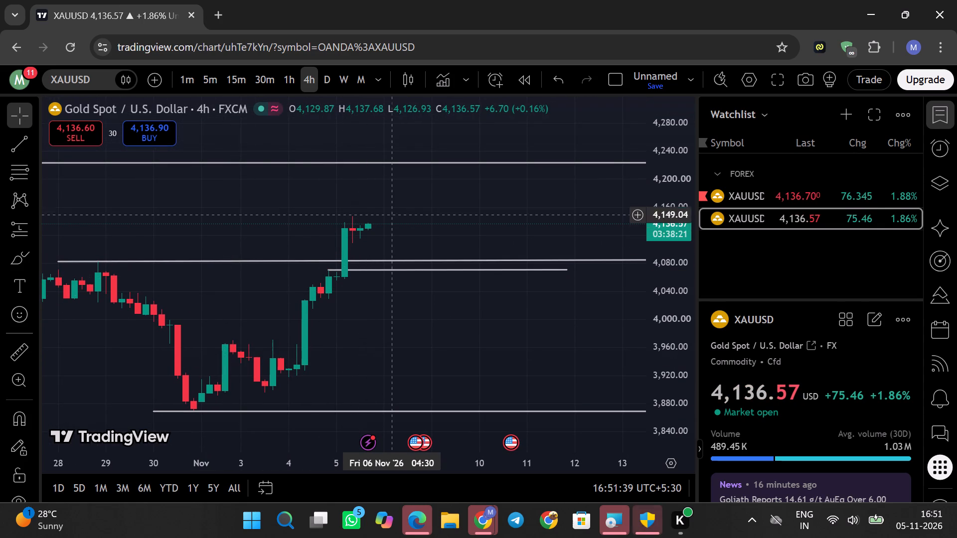
pyautogui.moveTo(398, 220); pyautogui.dragTo(402, 245)
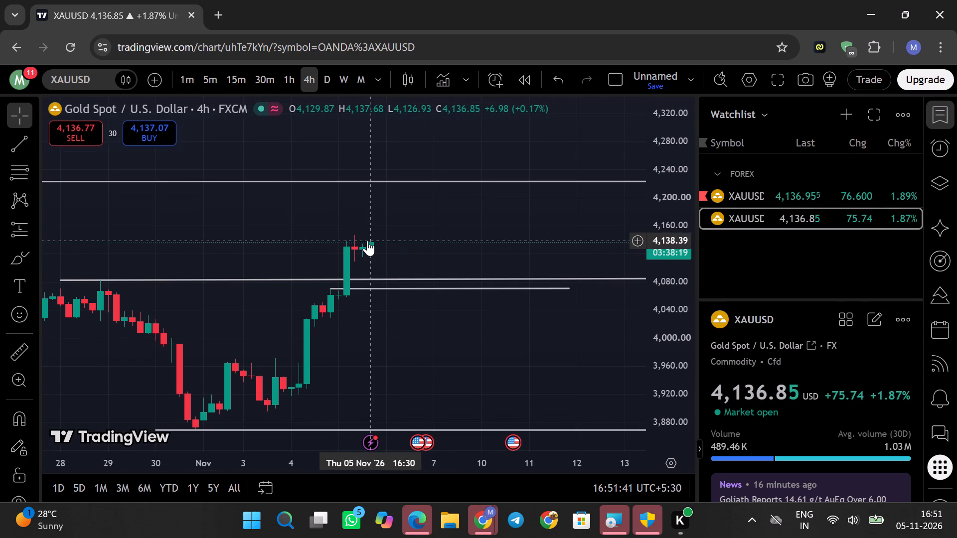
pyautogui.moveTo(442, 240); pyautogui.dragTo(551, 263)
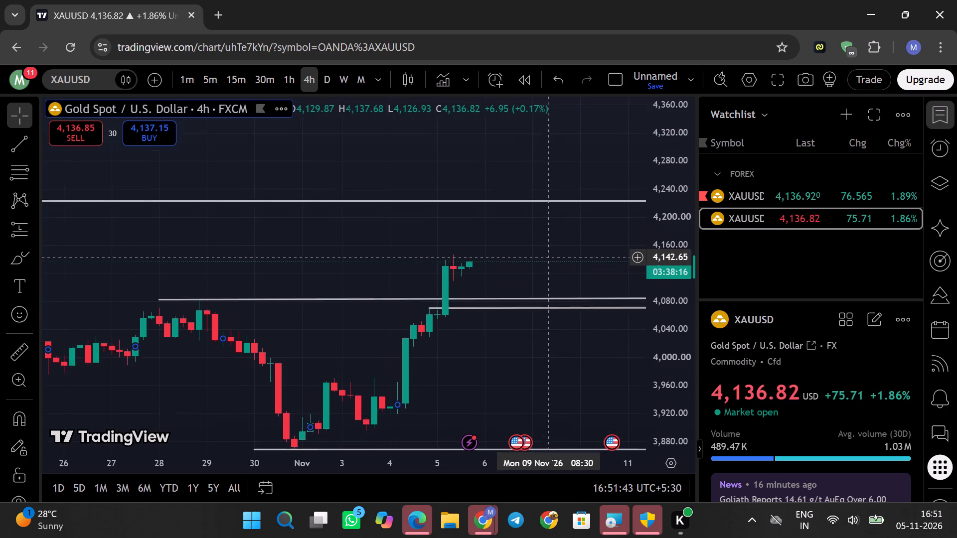
pyautogui.moveTo(551, 263); pyautogui.dragTo(481, 259)
pyautogui.scroll(3, 478, 259)
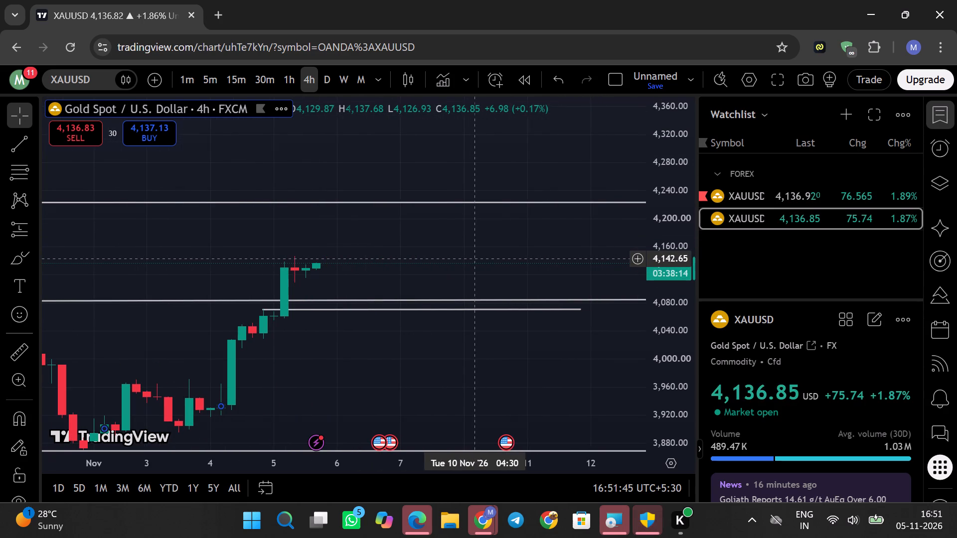
pyautogui.scroll(13, 663, 258)
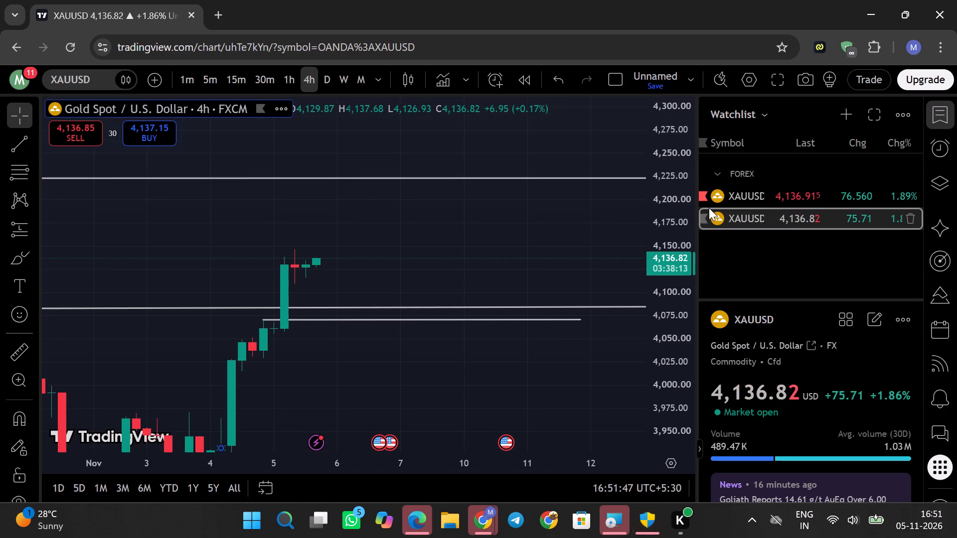
pyautogui.scroll(5, 709, 208)
pyautogui.scroll(4, 667, 273)
pyautogui.scroll(-1, 676, 259)
pyautogui.scroll(7, 676, 259)
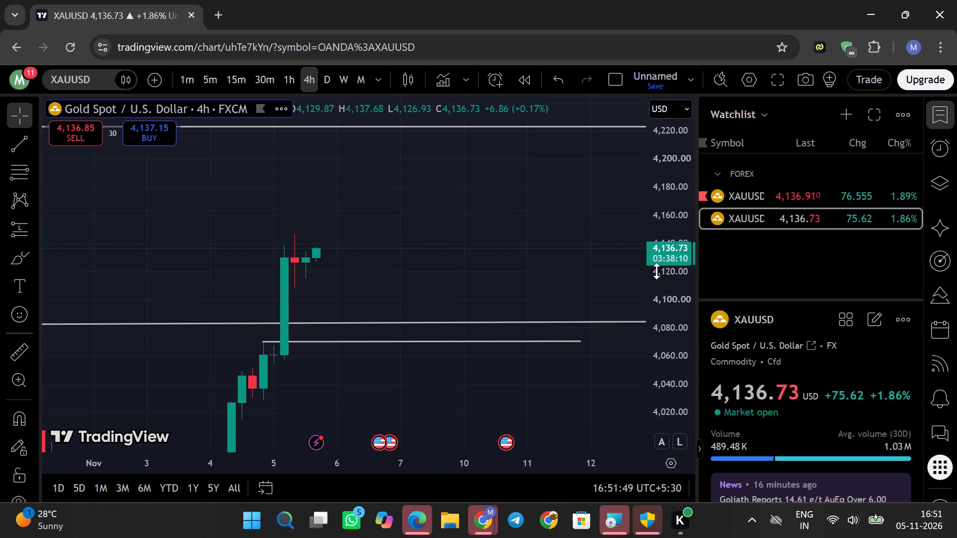
pyautogui.moveTo(331, 225); pyautogui.dragTo(389, 266)
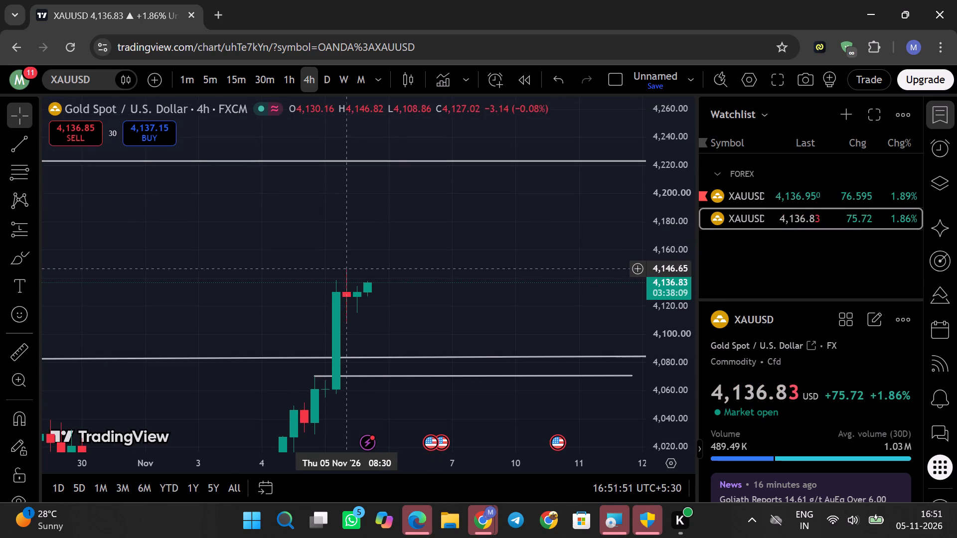
pyautogui.click(28, 147)
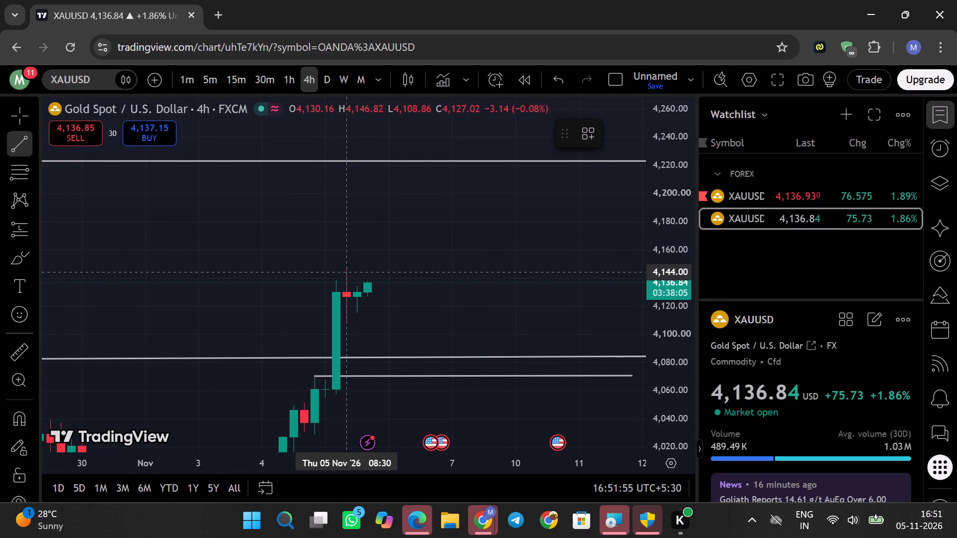
pyautogui.moveTo(348, 272); pyautogui.dragTo(466, 267)
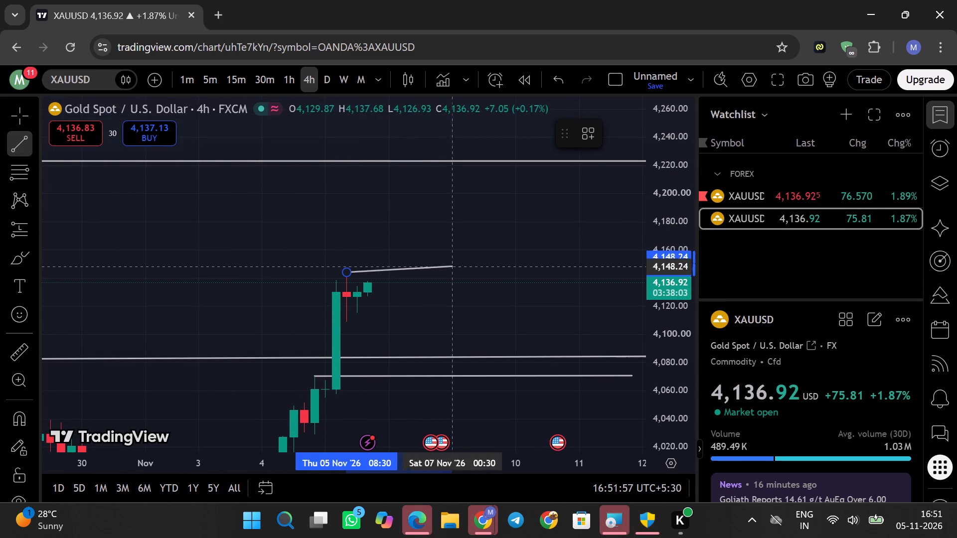
pyautogui.moveTo(466, 267); pyautogui.dragTo(498, 272)
pyautogui.click(498, 272)
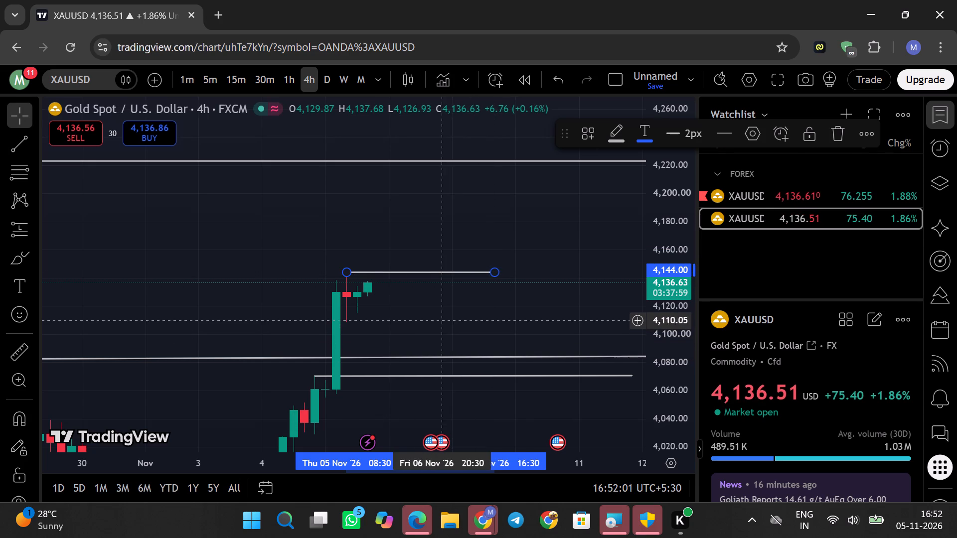
# Raise the new line to about 4,146, at the 5 November 08:30 candle's high.
pyautogui.moveTo(444, 320); pyautogui.dragTo(472, 289)
pyautogui.click(450, 254)
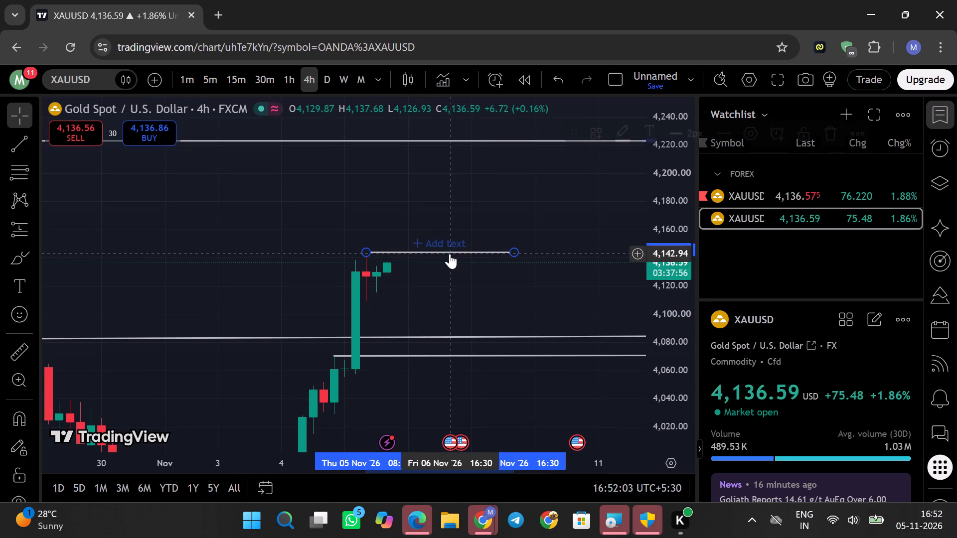
pyautogui.click(464, 276)
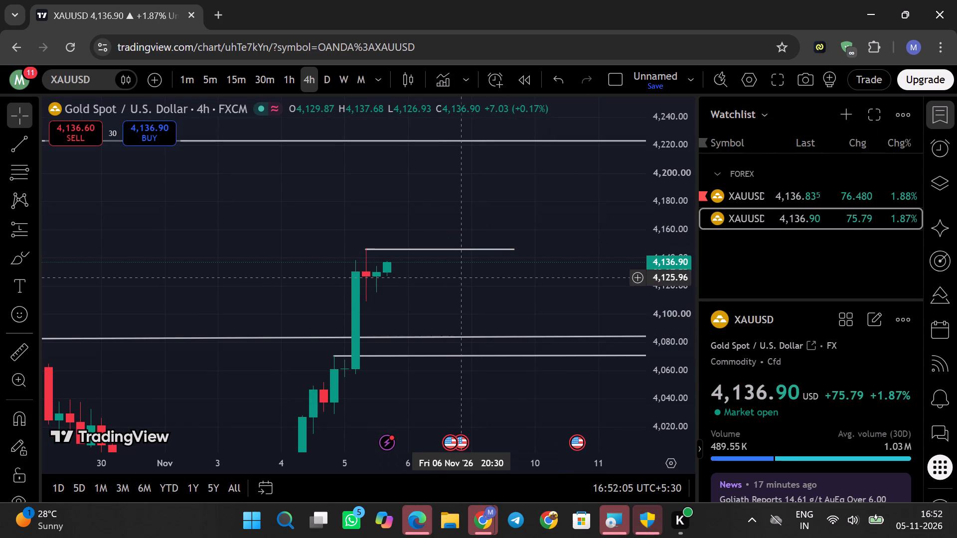
# On the 1-hour timeframe, raise the line to about 4,147, at the top of the 5 November 08:30 candle's wick.
pyautogui.scroll(1, 432, 292)
pyautogui.scroll(-1, 431, 292)
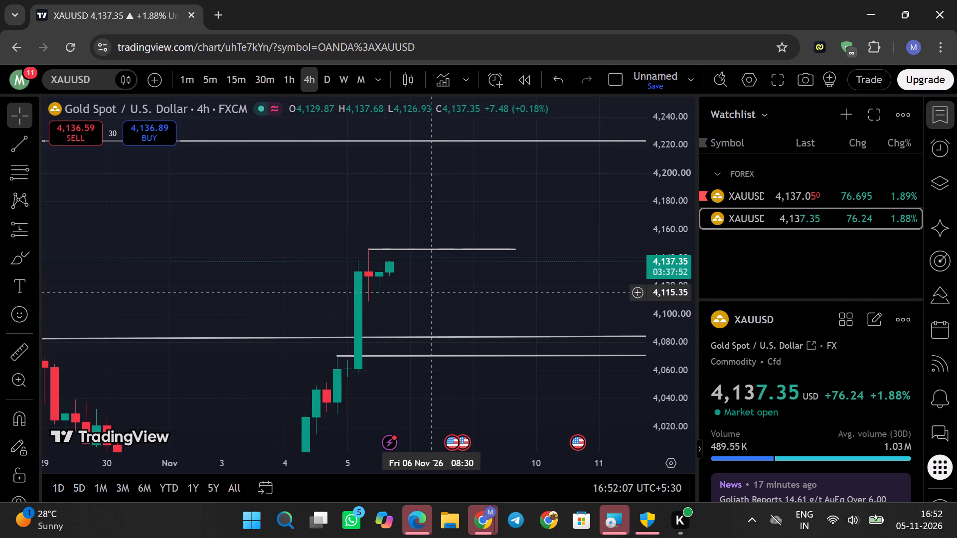
pyautogui.click(286, 87)
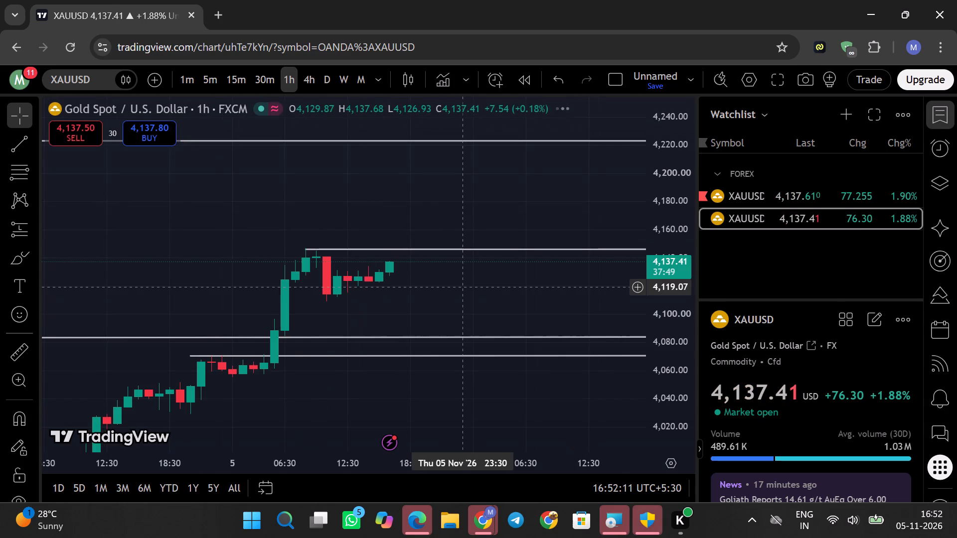
pyautogui.scroll(2, 459, 284)
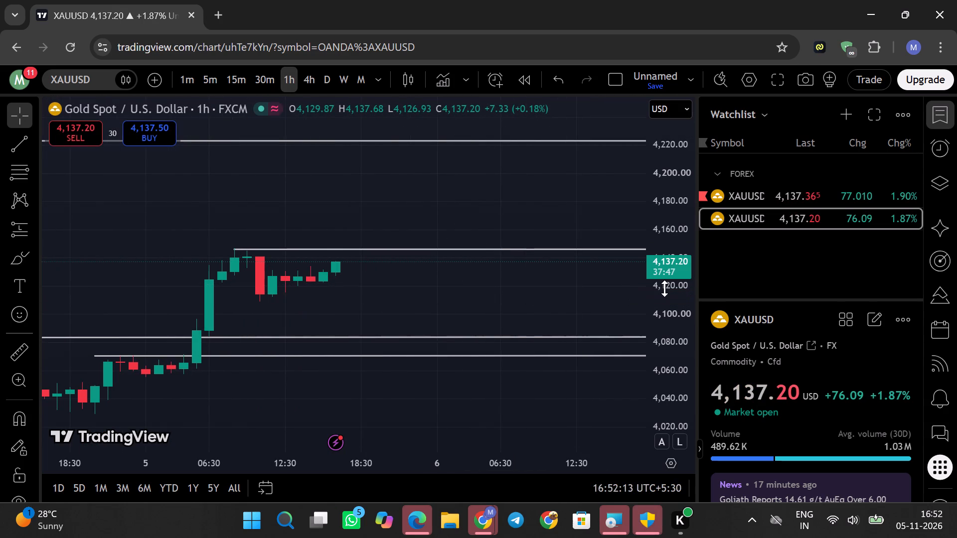
pyautogui.scroll(15, 664, 288)
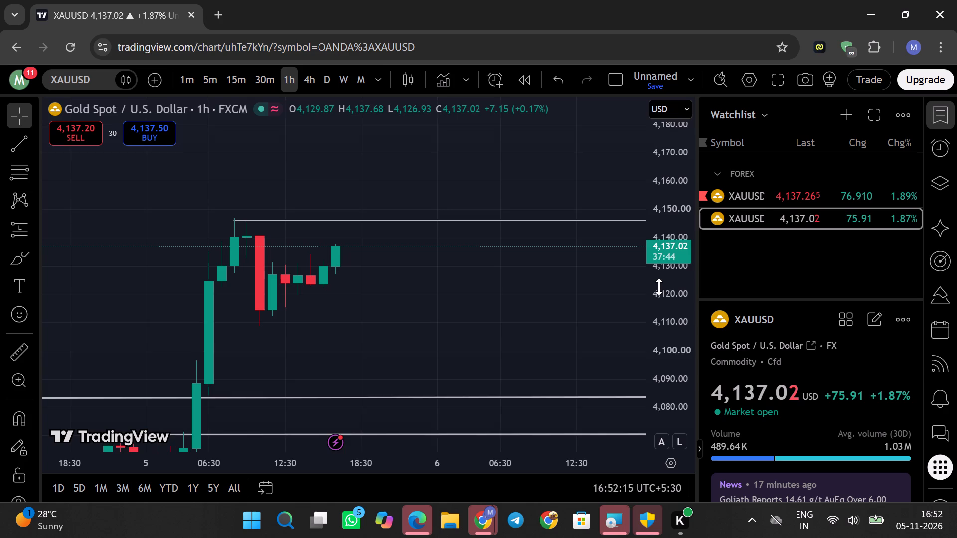
pyautogui.scroll(2, 659, 287)
pyautogui.scroll(-1, 659, 287)
pyautogui.scroll(4, 659, 287)
pyautogui.scroll(-2, 659, 287)
pyautogui.scroll(1, 659, 287)
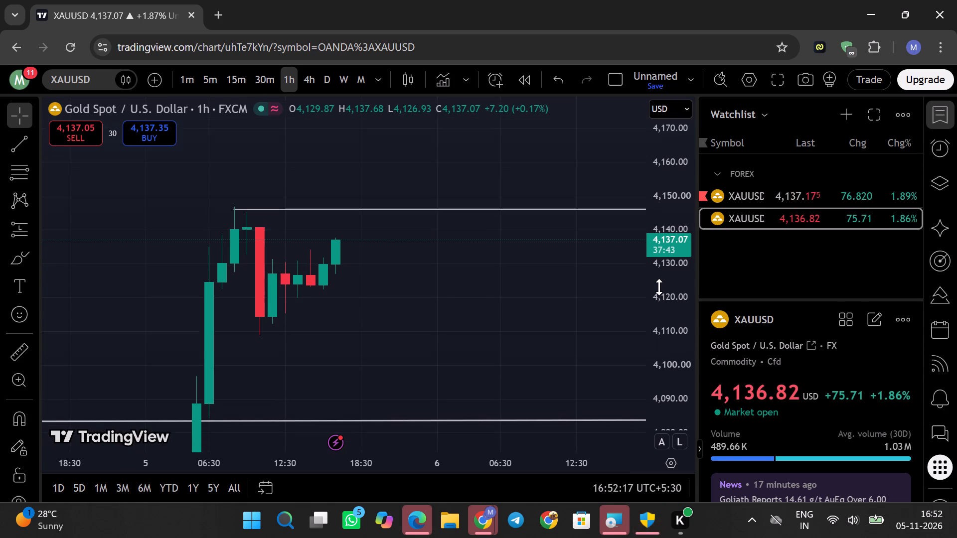
pyautogui.scroll(1, 659, 287)
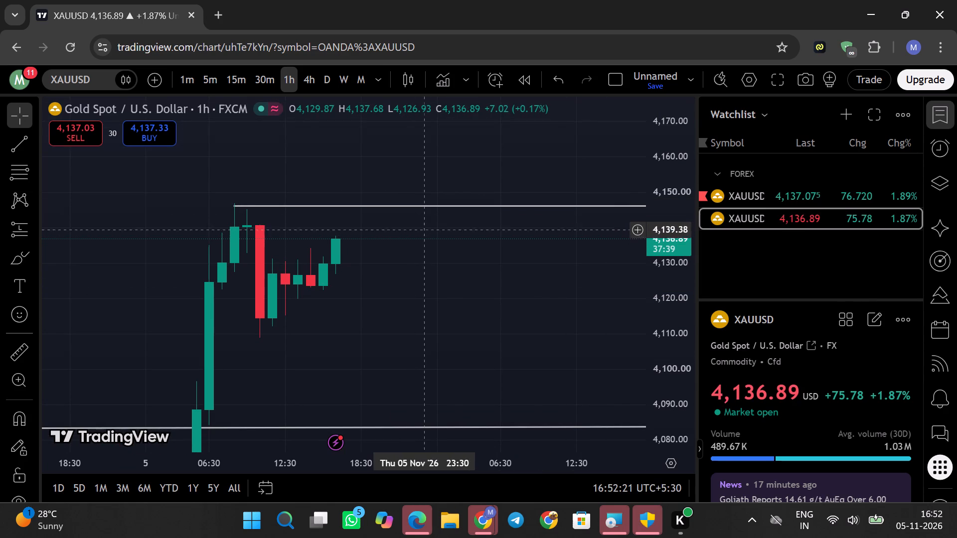
pyautogui.click(428, 207)
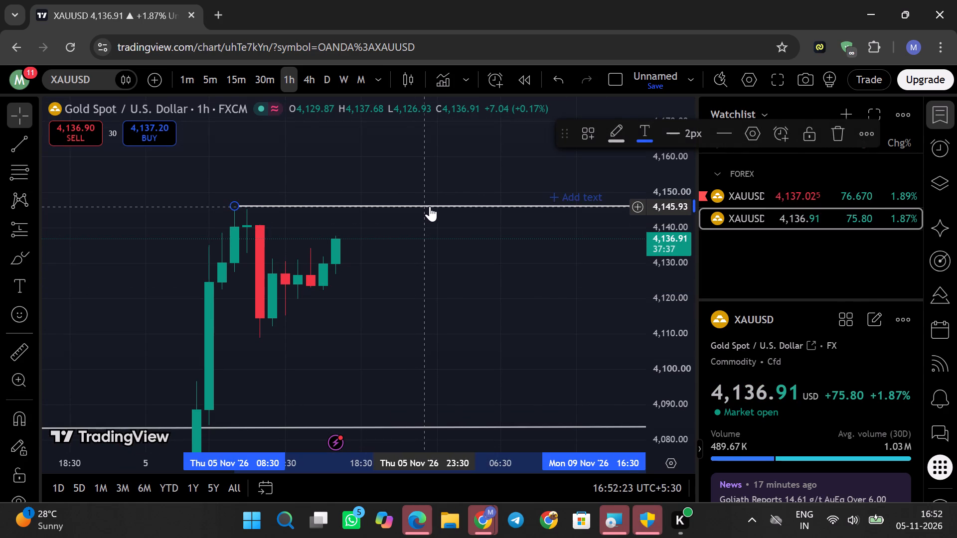
pyautogui.click(452, 229)
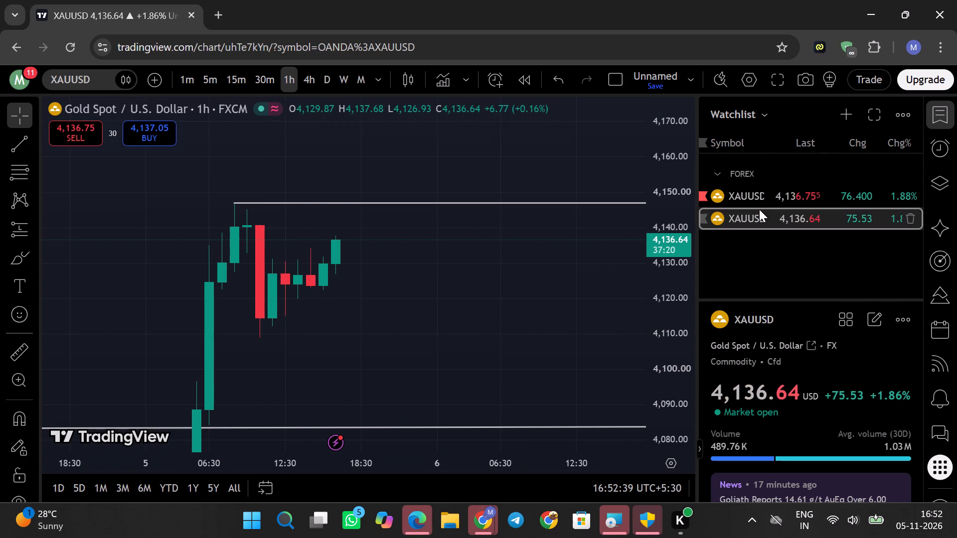
# After comparing with the OANDA chart, draw a trend line on FXCM from the 5 November 10:30 low, at about 4,109, towards 21:30.
pyautogui.click(753, 192)
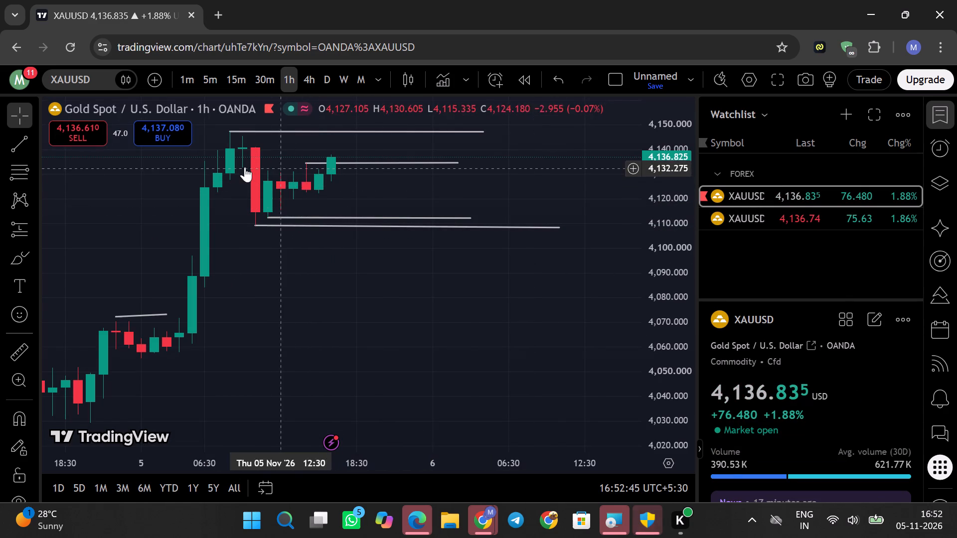
pyautogui.click(730, 215)
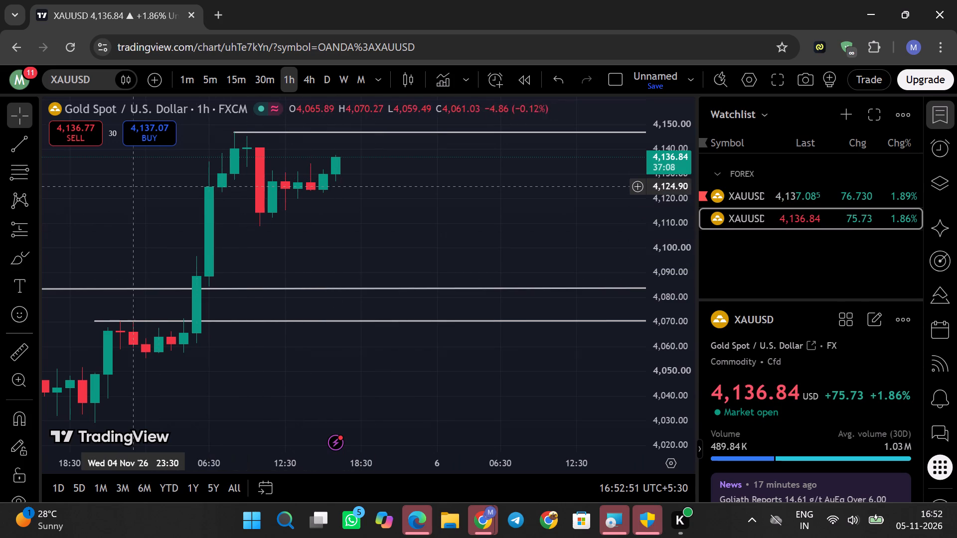
pyautogui.click(25, 153)
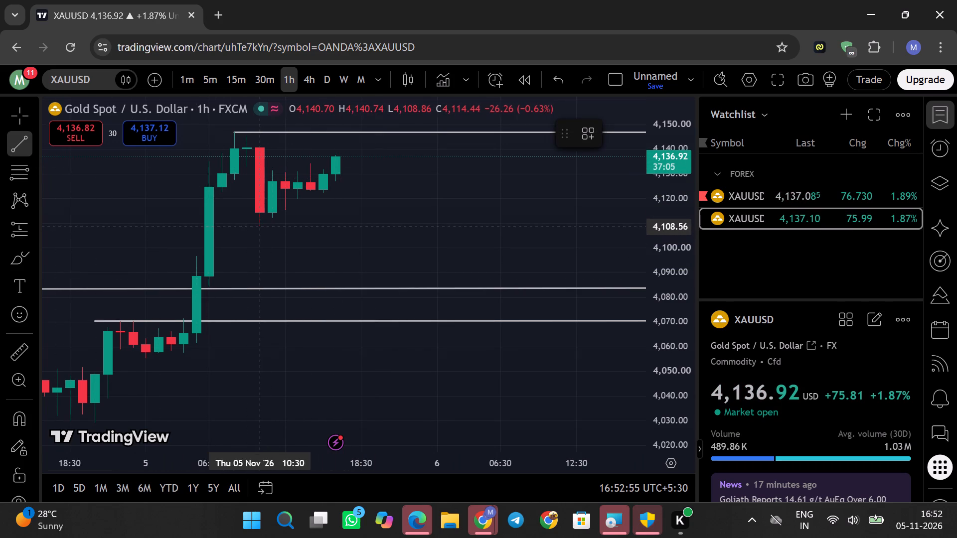
pyautogui.moveTo(259, 225); pyautogui.dragTo(357, 219)
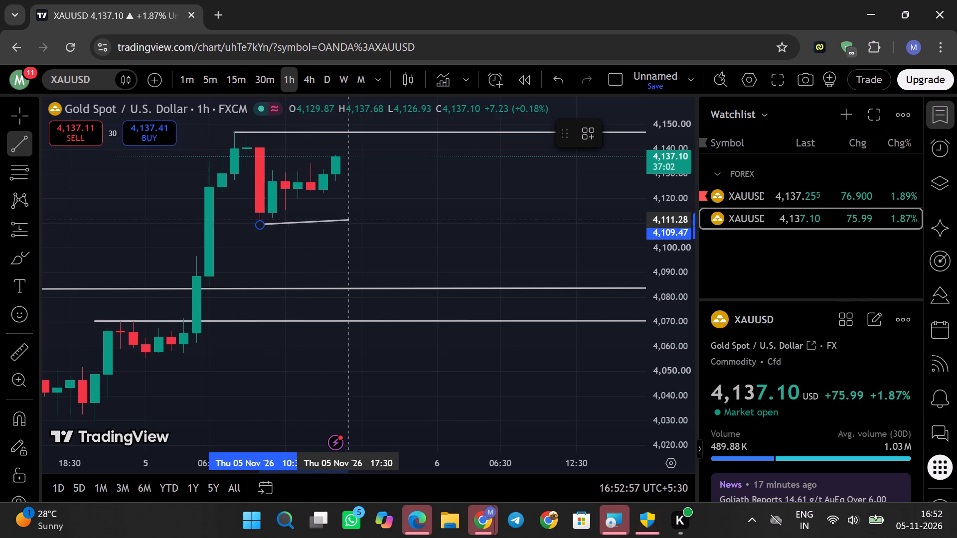
pyautogui.moveTo(357, 219); pyautogui.dragTo(396, 226)
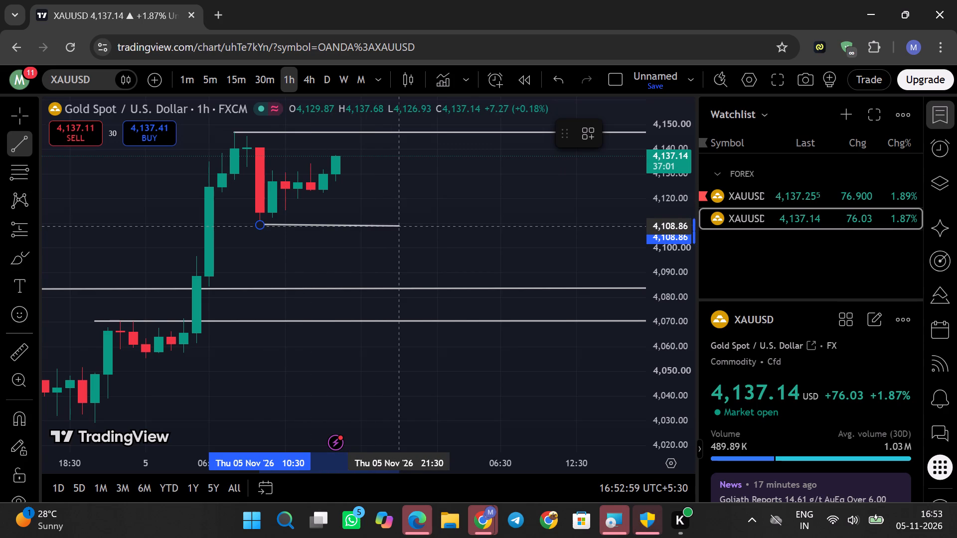
pyautogui.moveTo(396, 226); pyautogui.dragTo(398, 223)
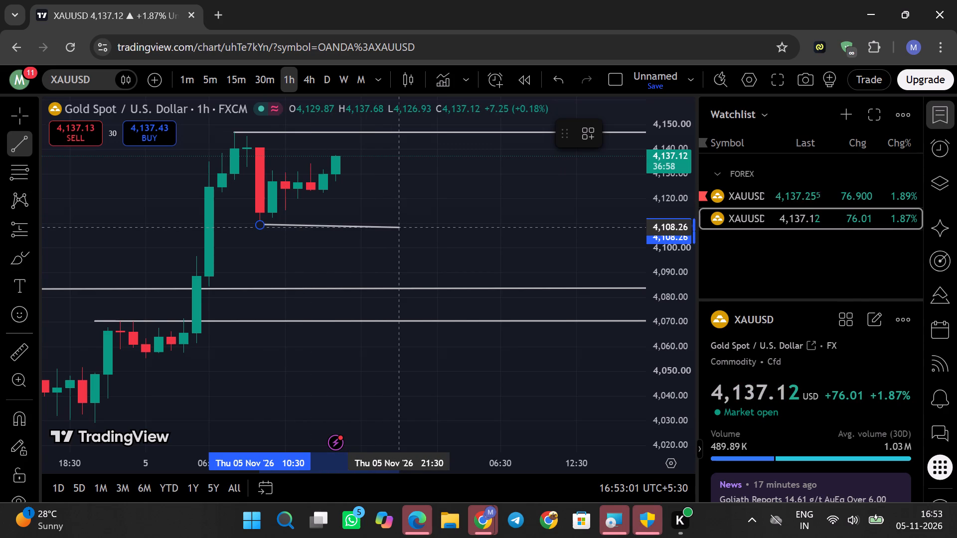
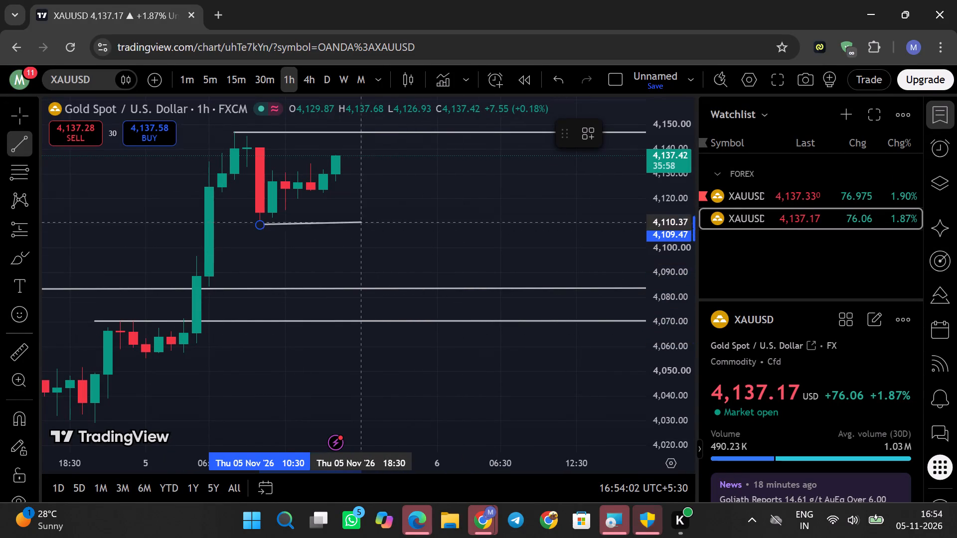
# Finish the trend line at the 5 November low by ending it at 22:30, at about 4,109.
pyautogui.click(412, 225)
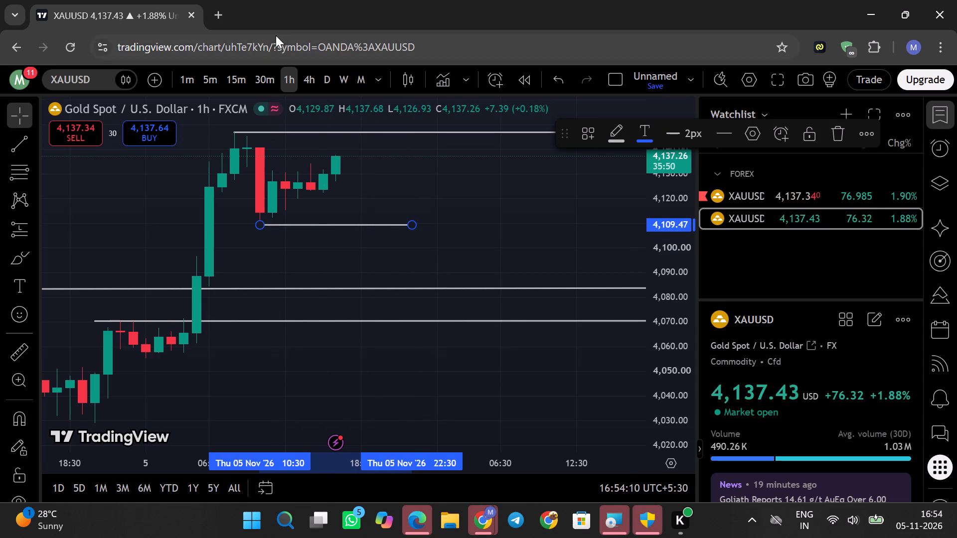
# Examine the new high and low lines against the candles on the 30-minute and 15-minute timeframes.
pyautogui.click(266, 81)
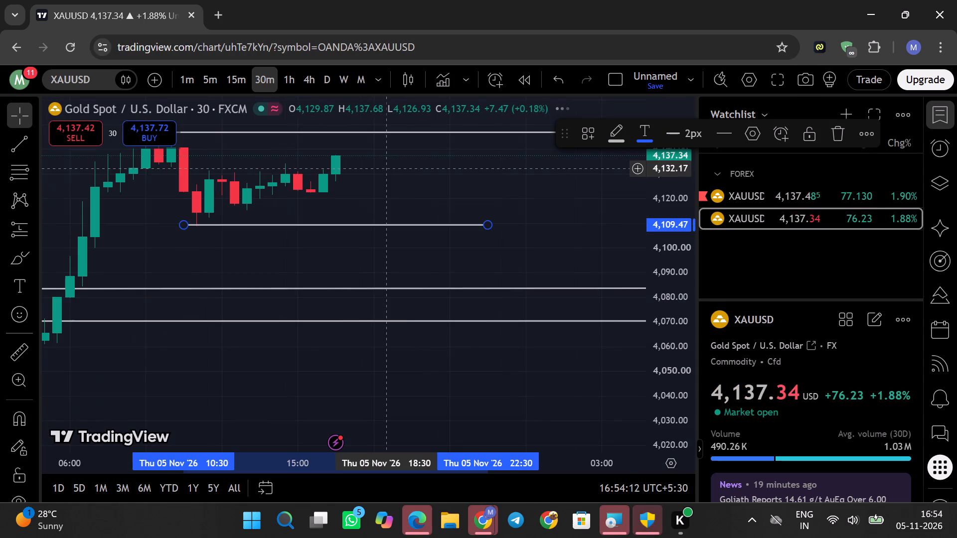
pyautogui.moveTo(403, 172); pyautogui.dragTo(461, 266)
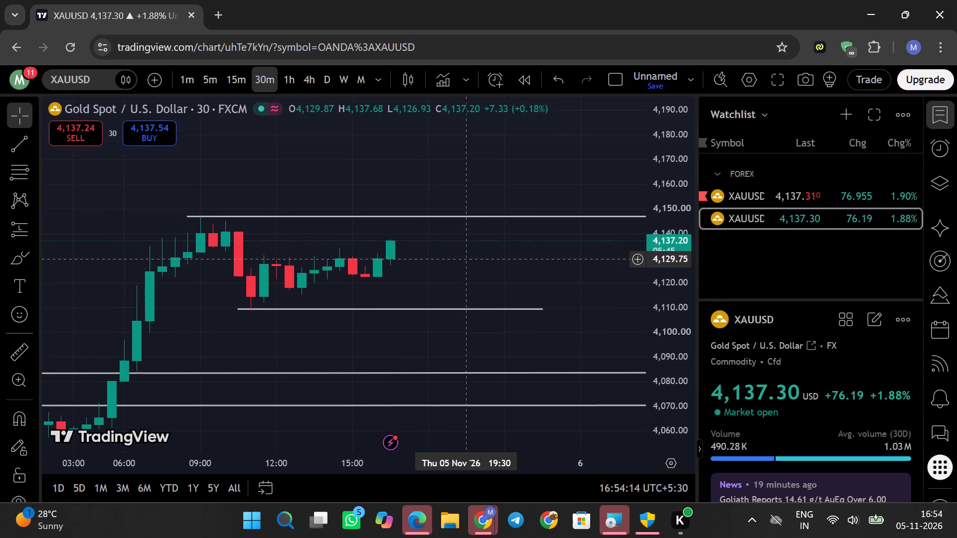
pyautogui.moveTo(461, 266); pyautogui.dragTo(462, 266)
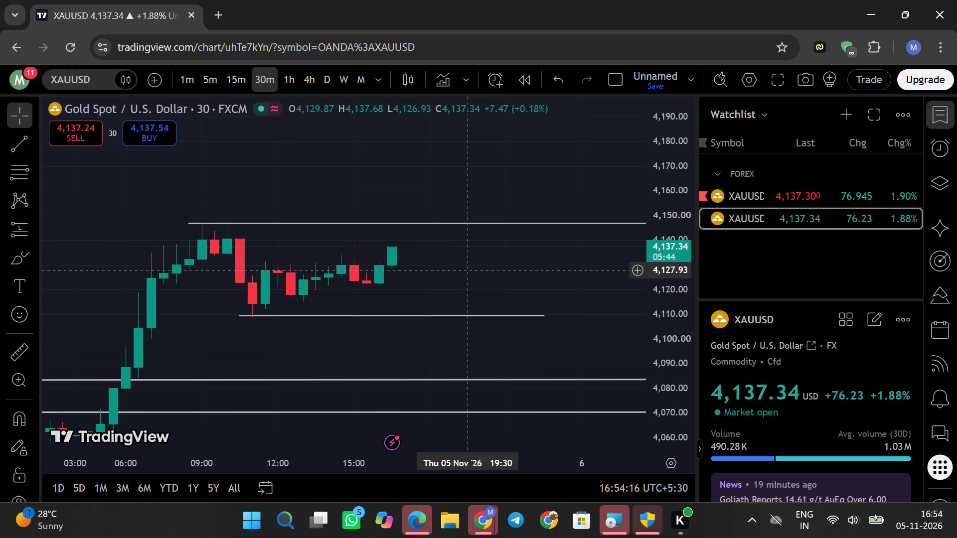
pyautogui.scroll(1, 468, 270)
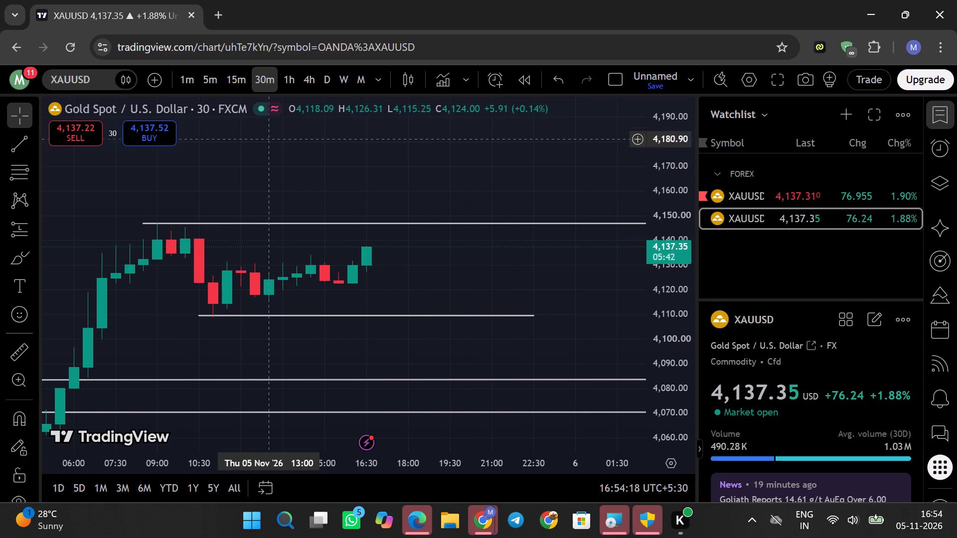
pyautogui.click(240, 86)
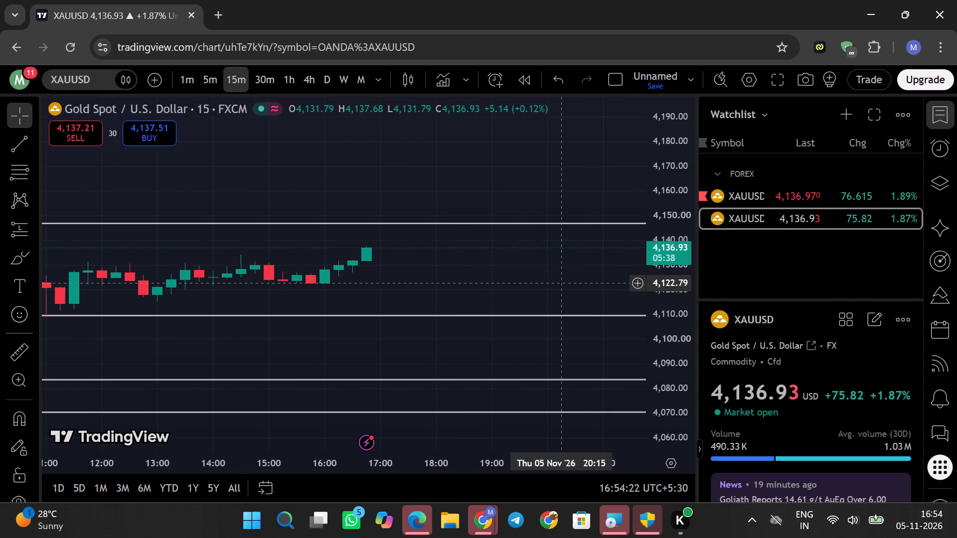
pyautogui.scroll(11, 661, 265)
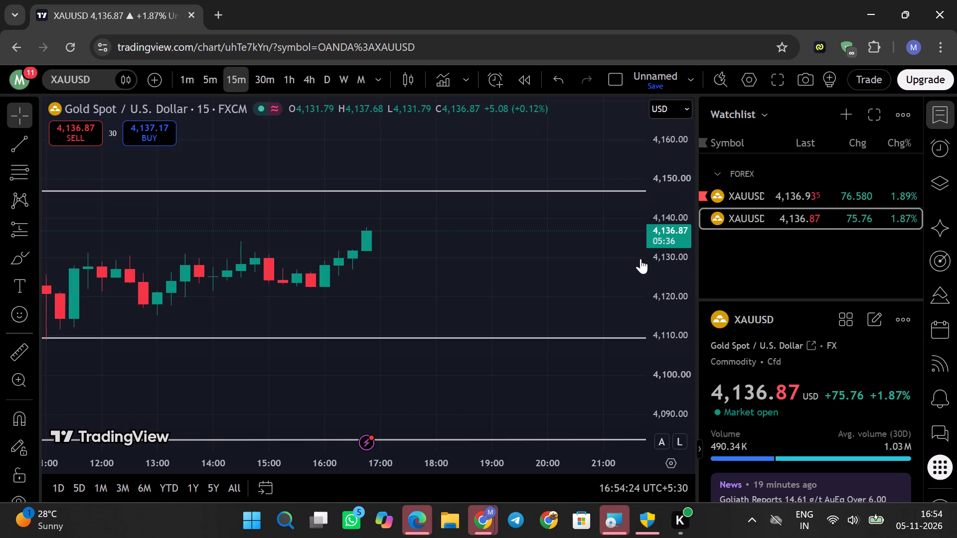
pyautogui.scroll(-6, 45, 345)
pyautogui.scroll(1, 50, 341)
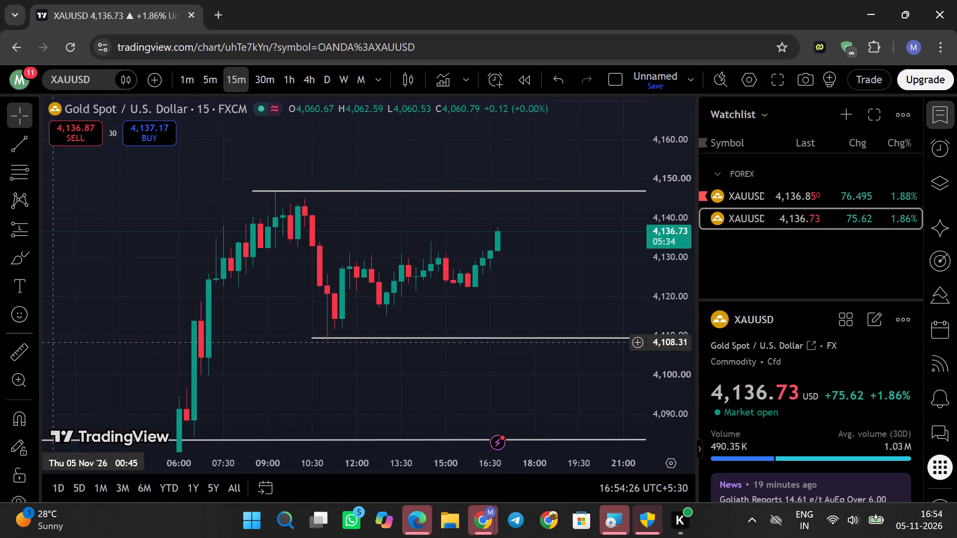
pyautogui.scroll(1, 50, 341)
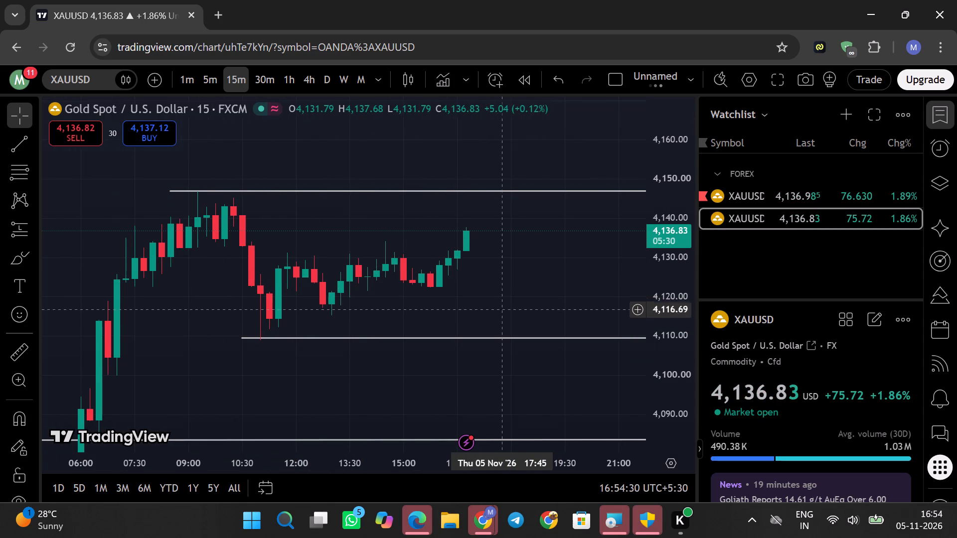
pyautogui.moveTo(507, 281); pyautogui.dragTo(0, 0)
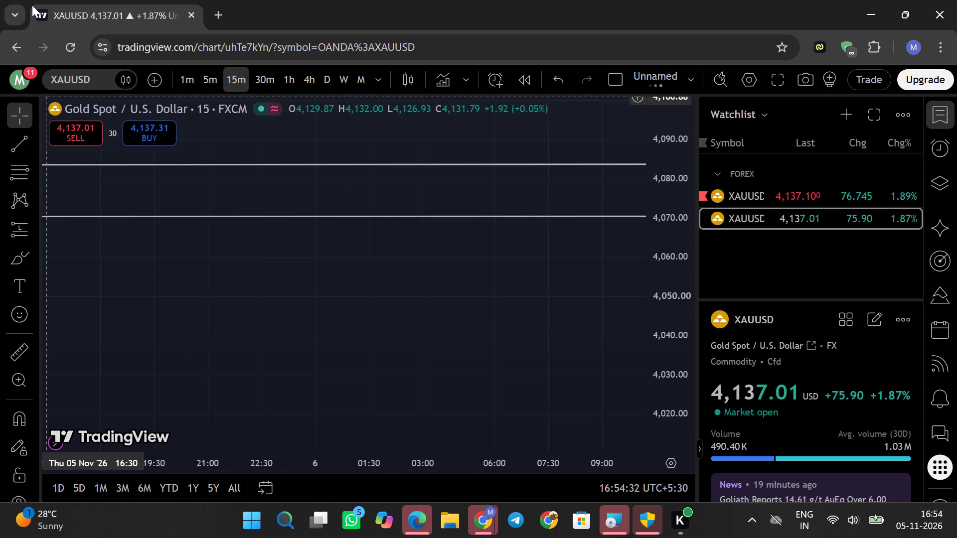
pyautogui.moveTo(140, 267); pyautogui.dragTo(241, 302)
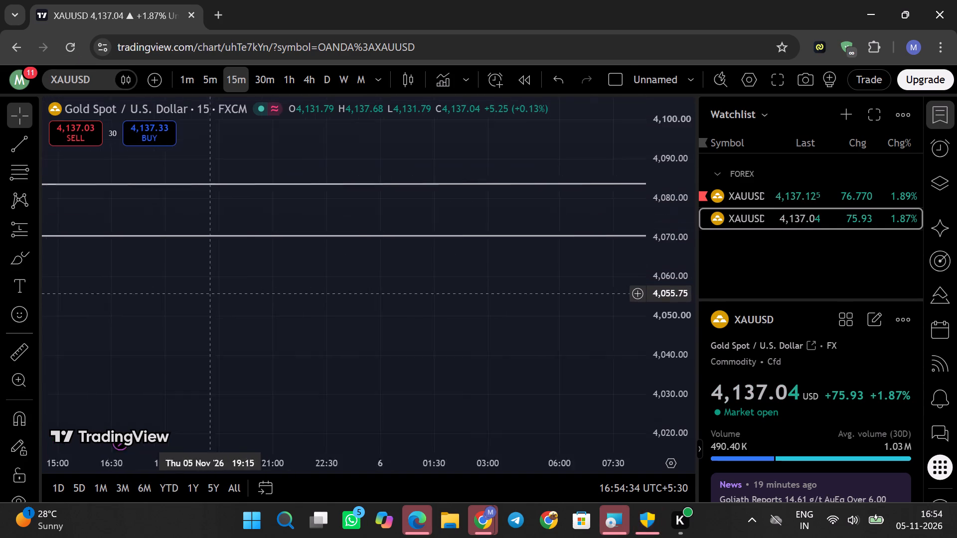
pyautogui.moveTo(241, 302); pyautogui.dragTo(656, 357)
pyautogui.moveTo(656, 357); pyautogui.dragTo(612, 516)
pyautogui.moveTo(606, 507); pyautogui.dragTo(600, 496)
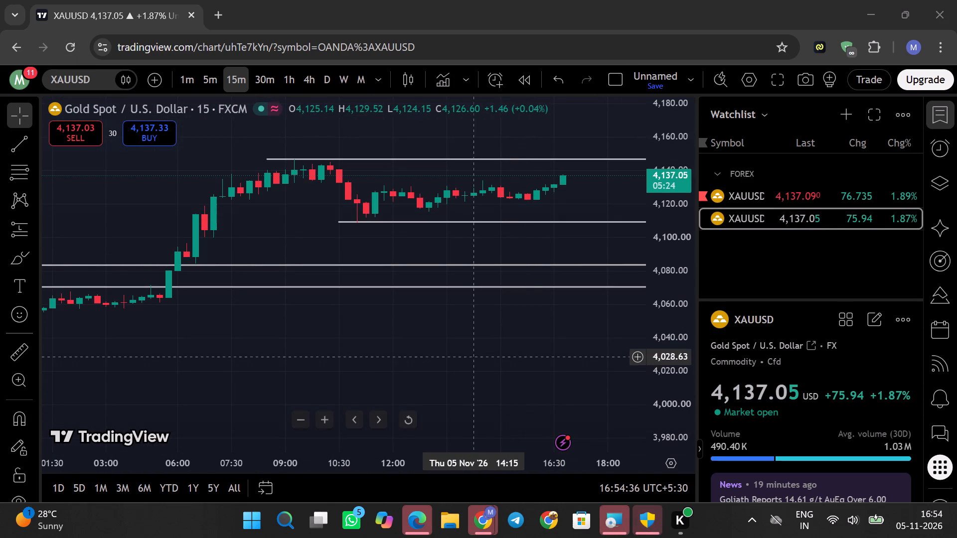
pyautogui.moveTo(475, 355); pyautogui.dragTo(440, 413)
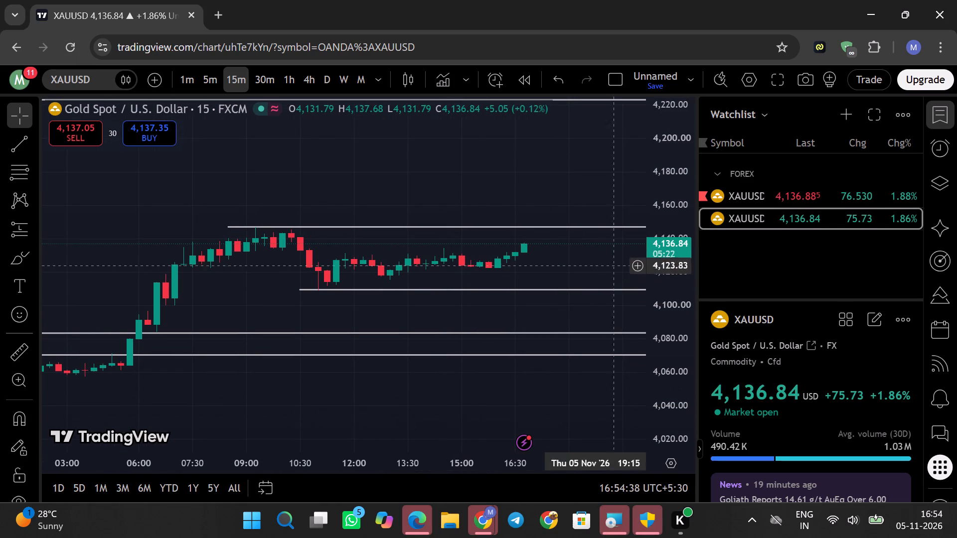
# On the 15-minute timeframe, move the lower line's start to the 5 November 11:00 candle's low, at about 4,109.
pyautogui.scroll(16, 666, 273)
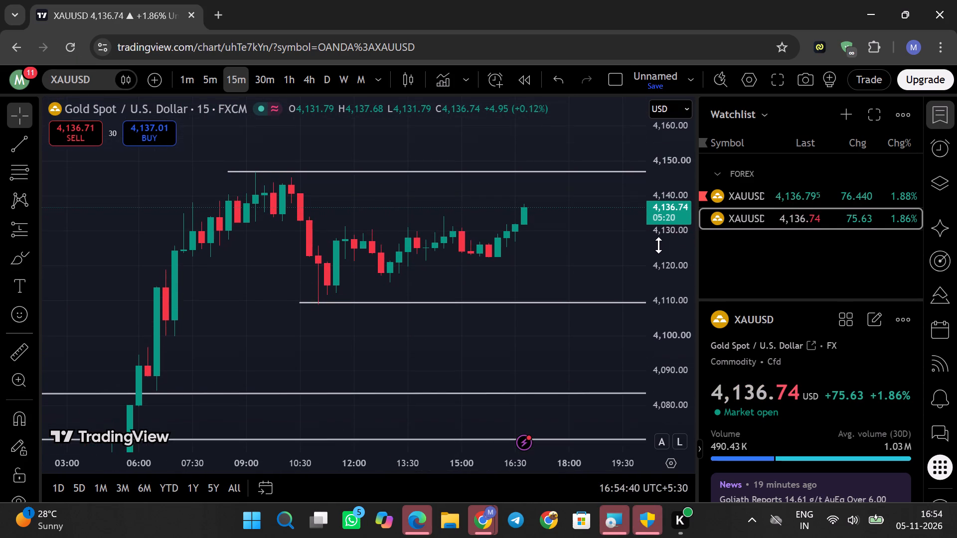
pyautogui.scroll(10, 658, 245)
pyautogui.scroll(-2, 657, 240)
pyautogui.scroll(1, 656, 240)
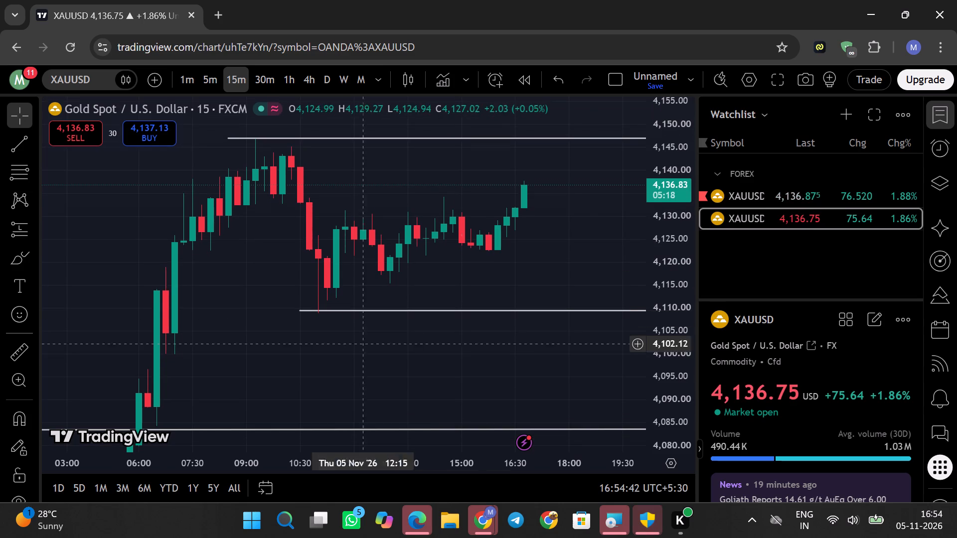
pyautogui.moveTo(343, 310); pyautogui.dragTo(351, 312)
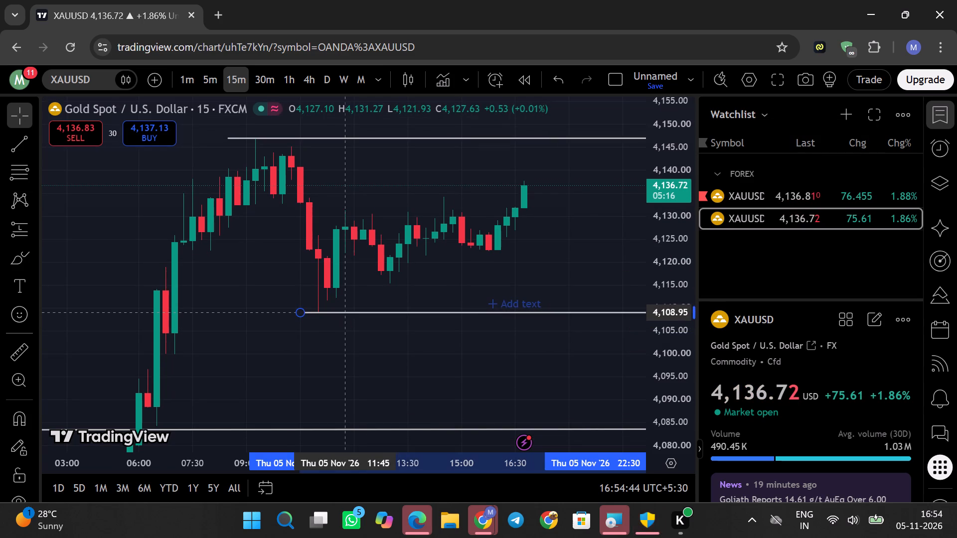
pyautogui.moveTo(351, 312); pyautogui.dragTo(364, 310)
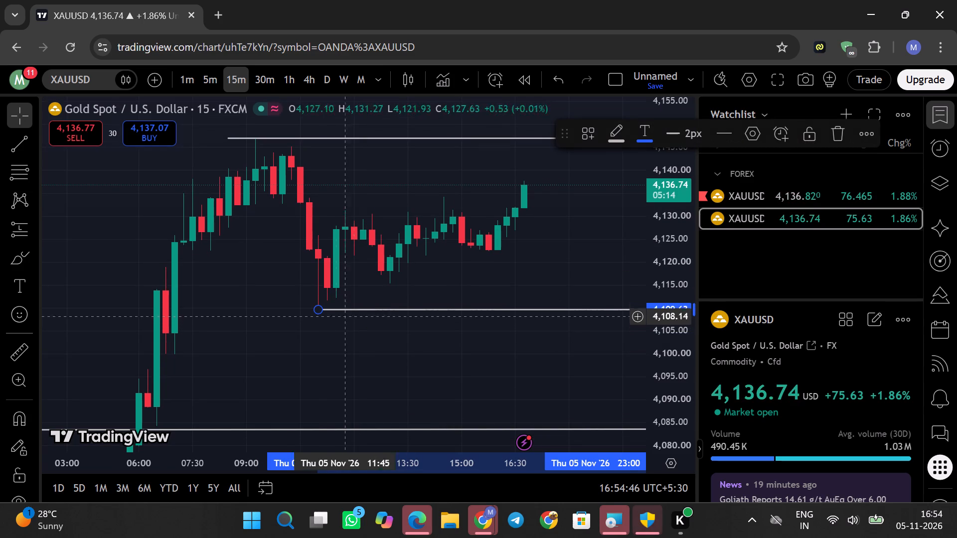
pyautogui.click(266, 326)
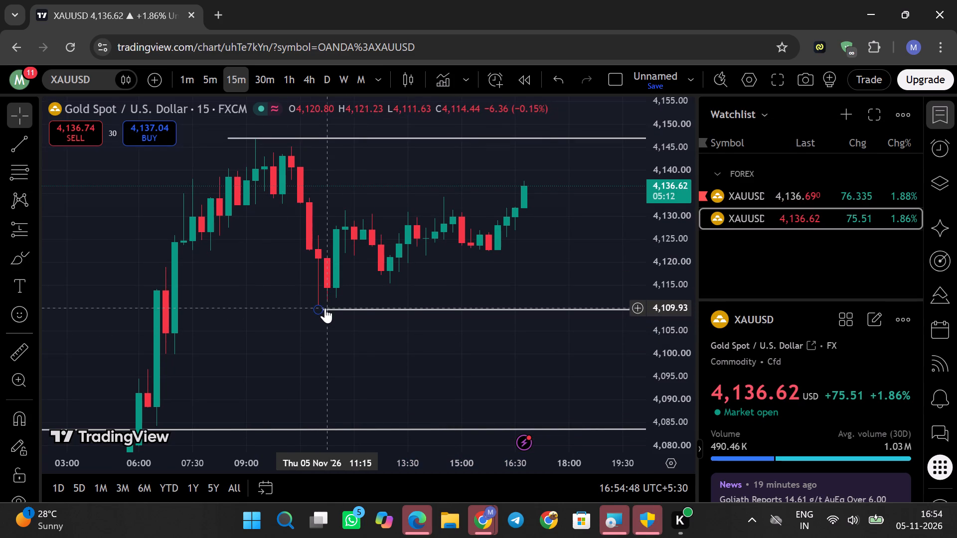
pyautogui.click(325, 308)
pyautogui.click(209, 331)
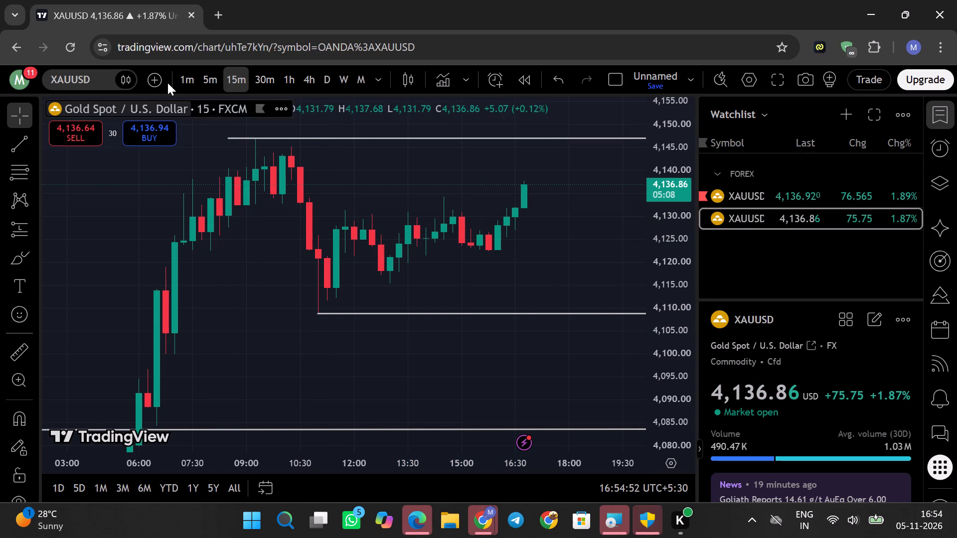
# Move the upper line's start to the 5 November 09:15 candle's high, at about 4,147.
pyautogui.moveTo(229, 136); pyautogui.dragTo(258, 134)
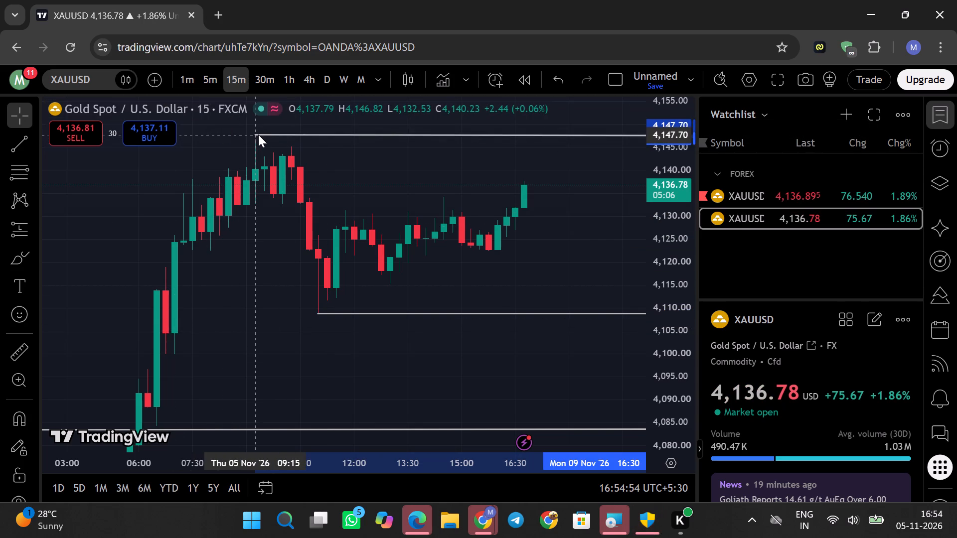
pyautogui.moveTo(258, 134); pyautogui.dragTo(261, 137)
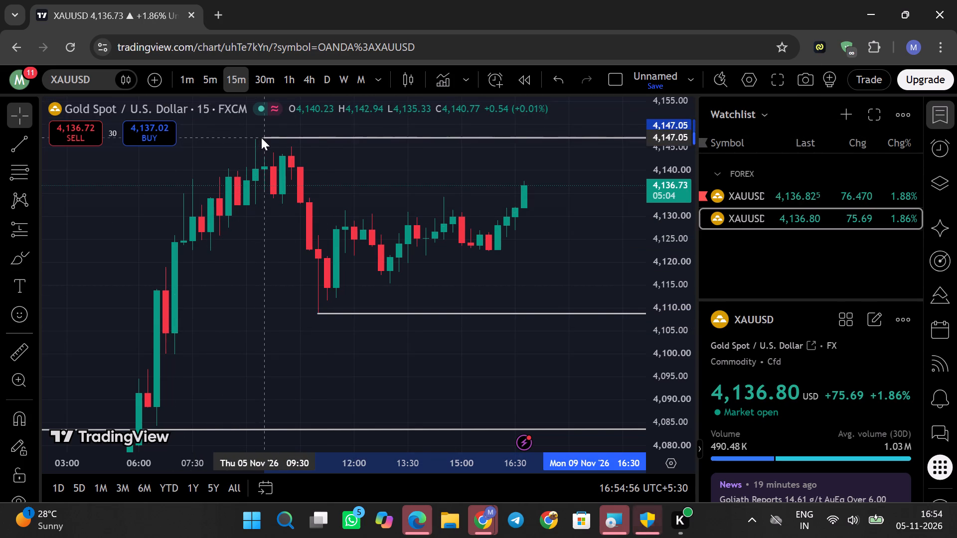
pyautogui.moveTo(261, 137); pyautogui.dragTo(255, 140)
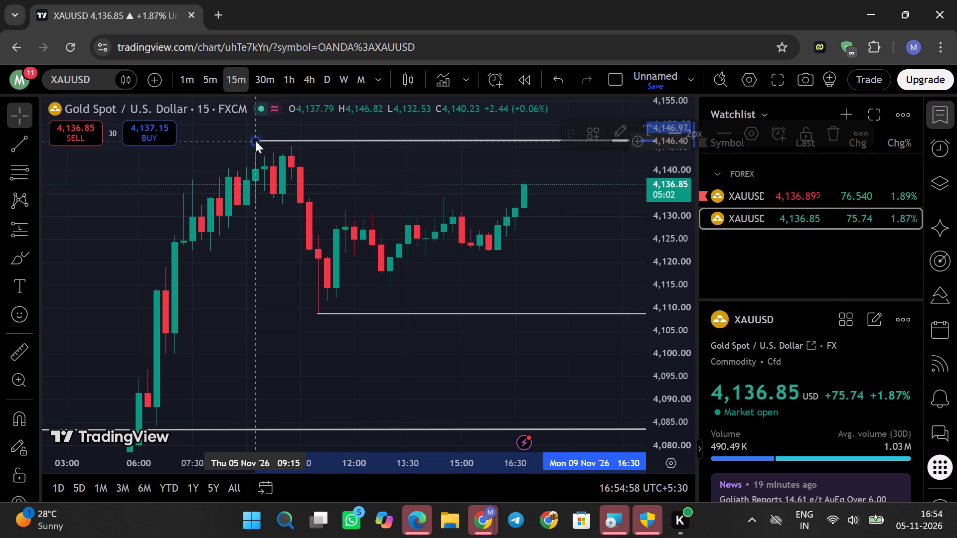
pyautogui.click(210, 155)
pyautogui.moveTo(254, 144); pyautogui.dragTo(257, 138)
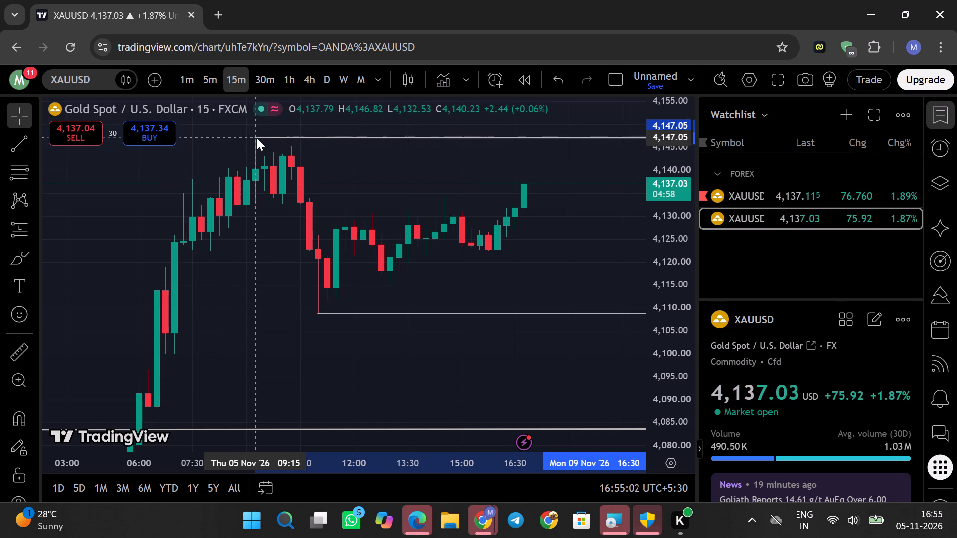
pyautogui.moveTo(257, 138); pyautogui.dragTo(257, 138)
pyautogui.click(220, 147)
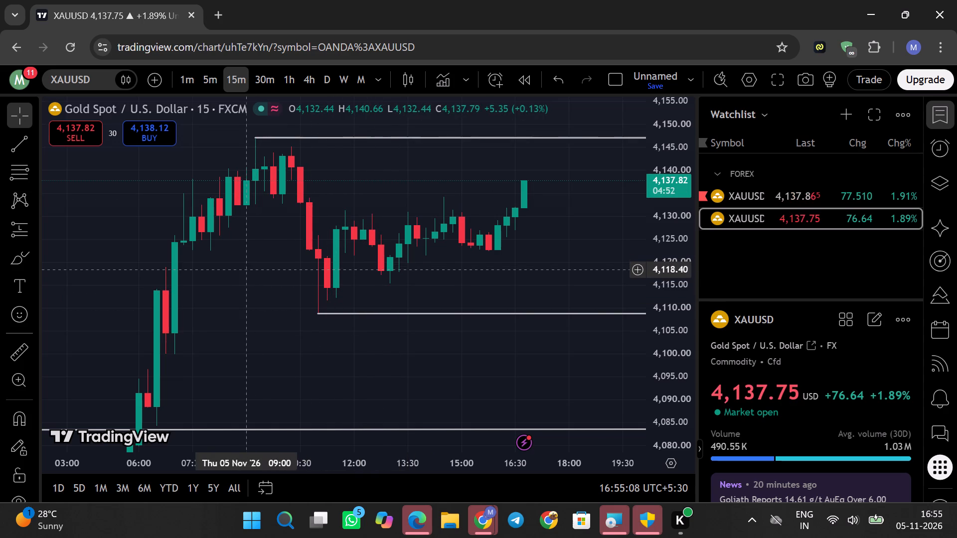
# Switch the gold chart to the 5-minute timeframe to view the candles between the two 5 November lines.
pyautogui.moveTo(246, 269); pyautogui.dragTo(203, 283)
pyautogui.moveTo(206, 283); pyautogui.dragTo(202, 289)
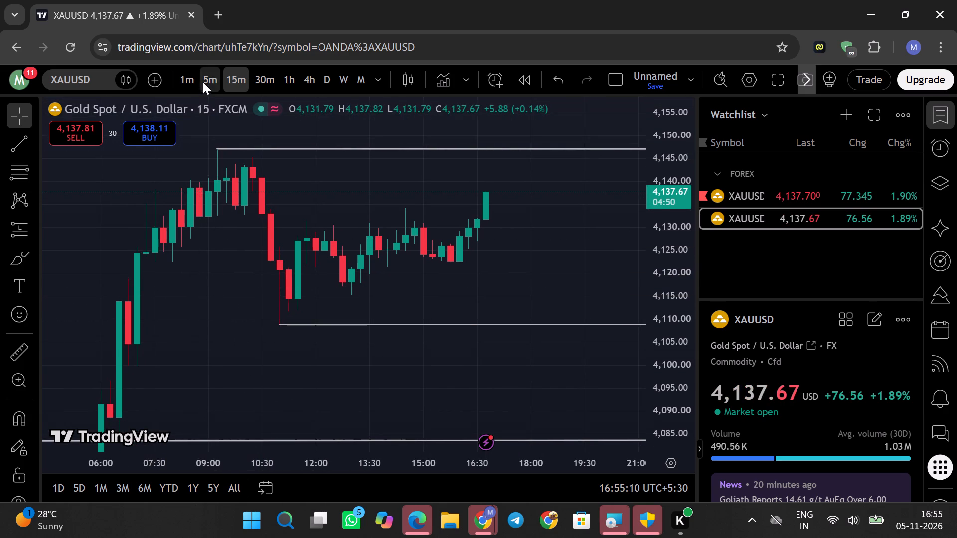
pyautogui.click(204, 82)
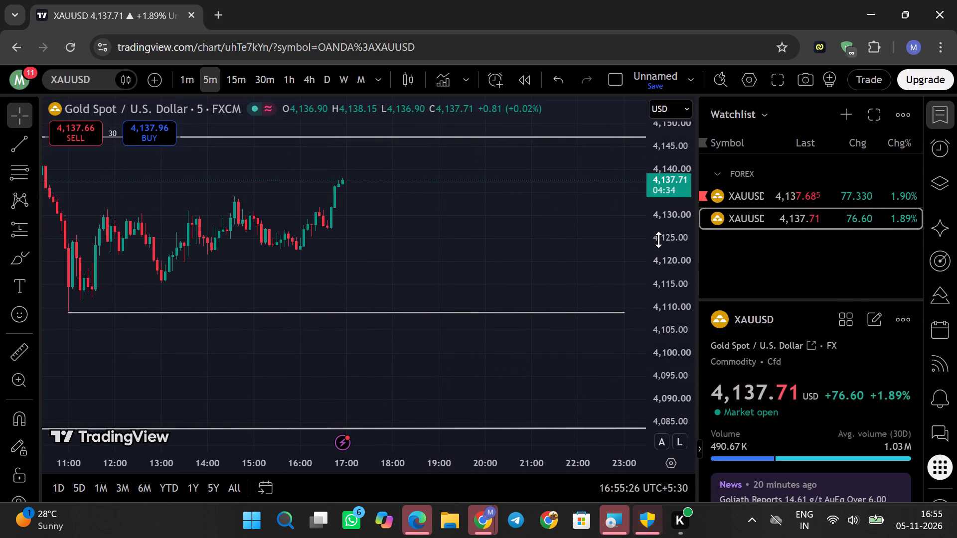
# Examine the XAUUSD candles against the marked high and low lines on the 5-minute and 1-minute timeframes.
pyautogui.scroll(-7, 658, 240)
pyautogui.scroll(2, 655, 239)
pyautogui.moveTo(509, 238); pyautogui.dragTo(514, 238)
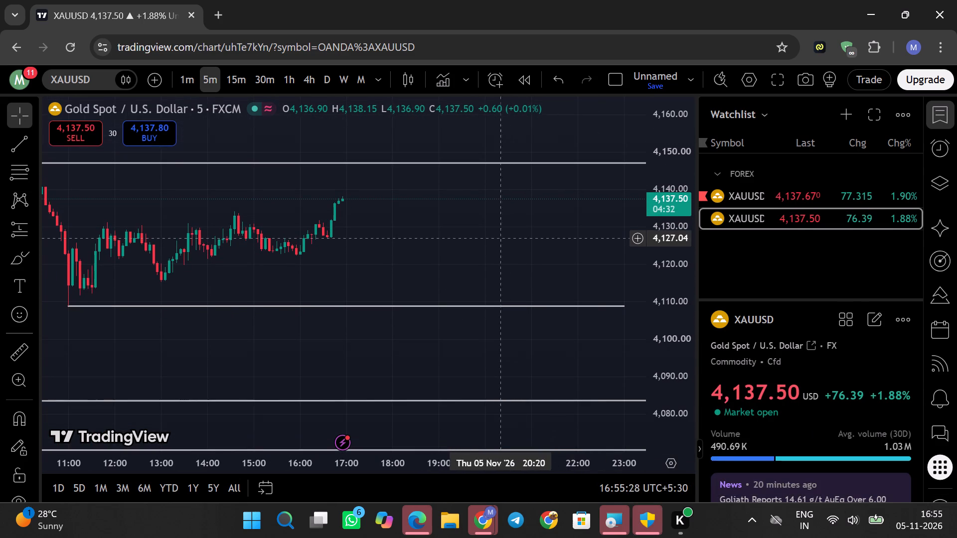
pyautogui.moveTo(514, 238); pyautogui.dragTo(608, 221)
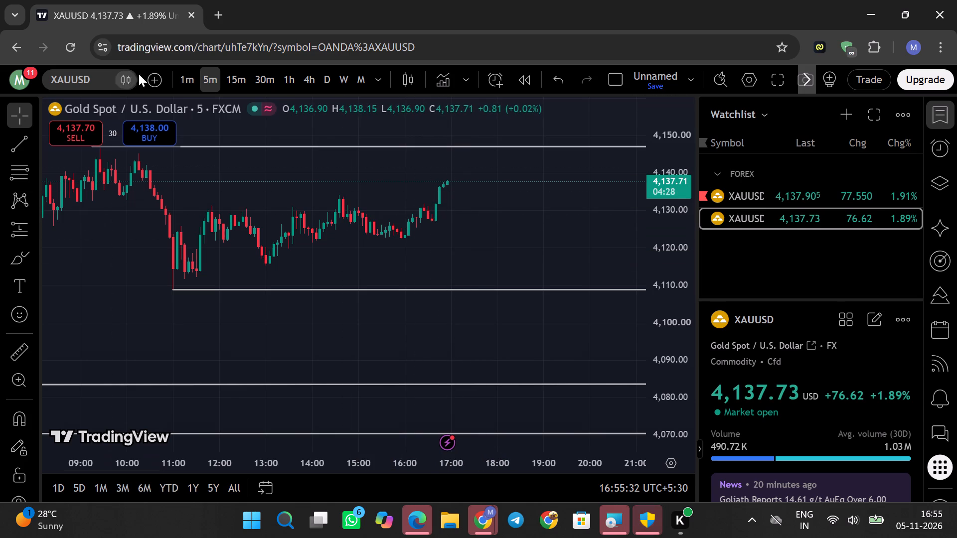
pyautogui.click(190, 86)
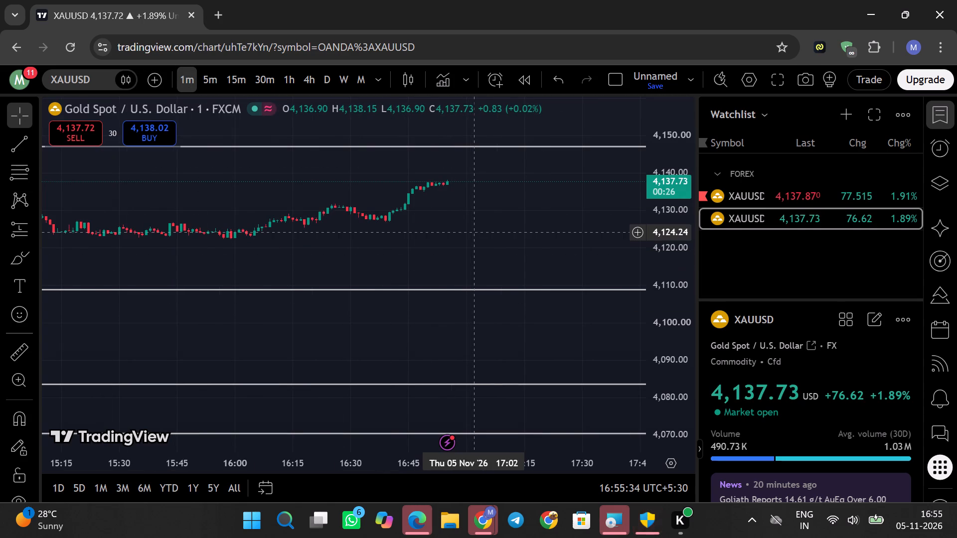
# Examine the recent FXCM price action between the two lines on the 1-minute timeframe.
pyautogui.scroll(12, 521, 225)
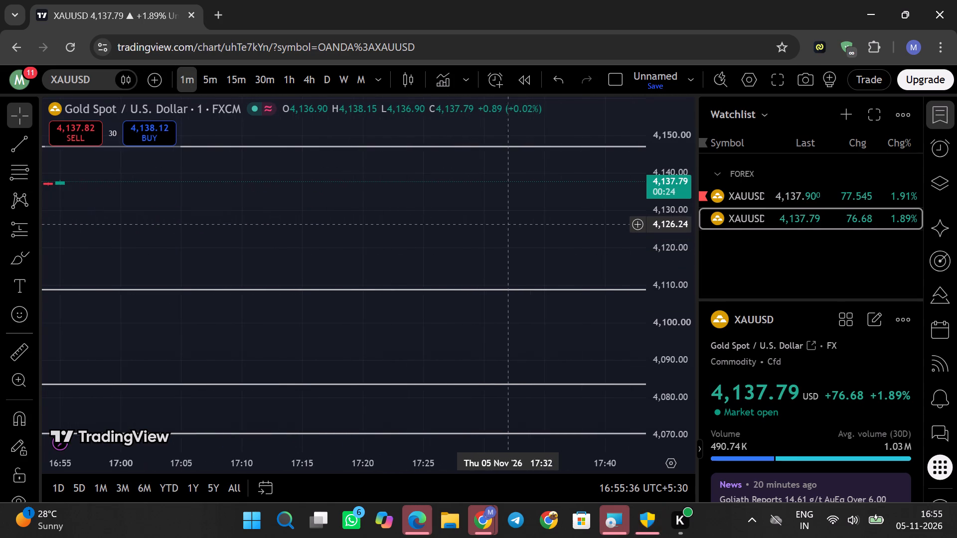
pyautogui.scroll(4, 381, 196)
pyautogui.scroll(7, 720, 235)
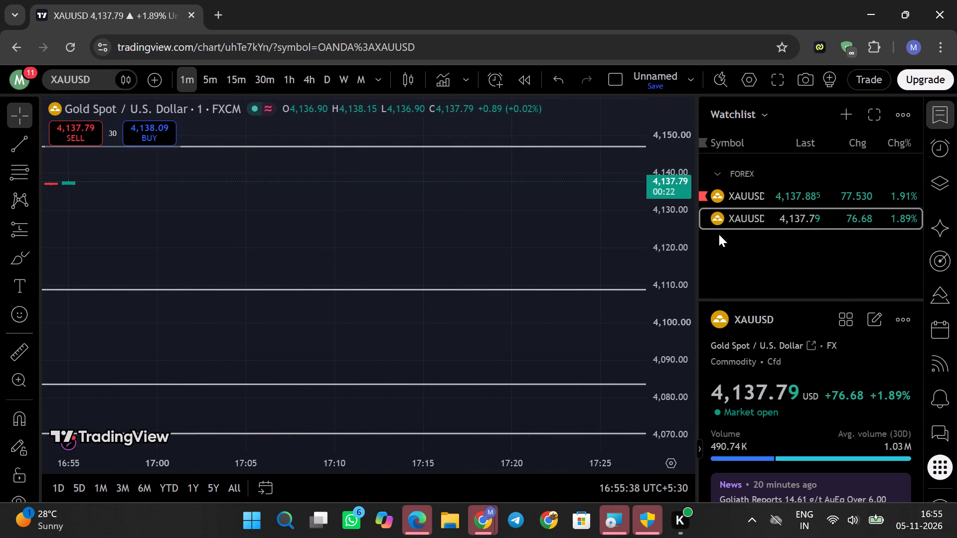
pyautogui.scroll(4, 719, 234)
pyautogui.scroll(-3, 710, 241)
pyautogui.scroll(10, 673, 264)
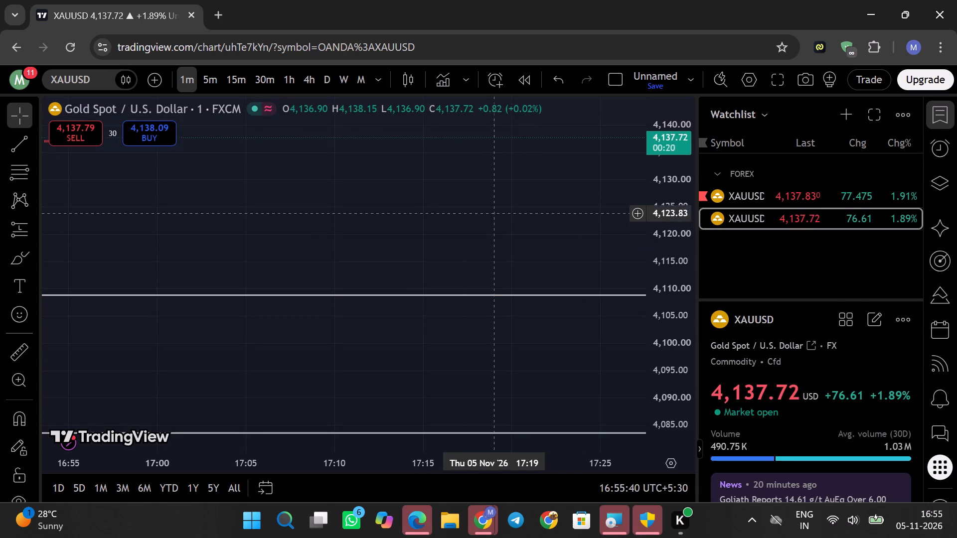
pyautogui.moveTo(405, 215); pyautogui.dragTo(737, 367)
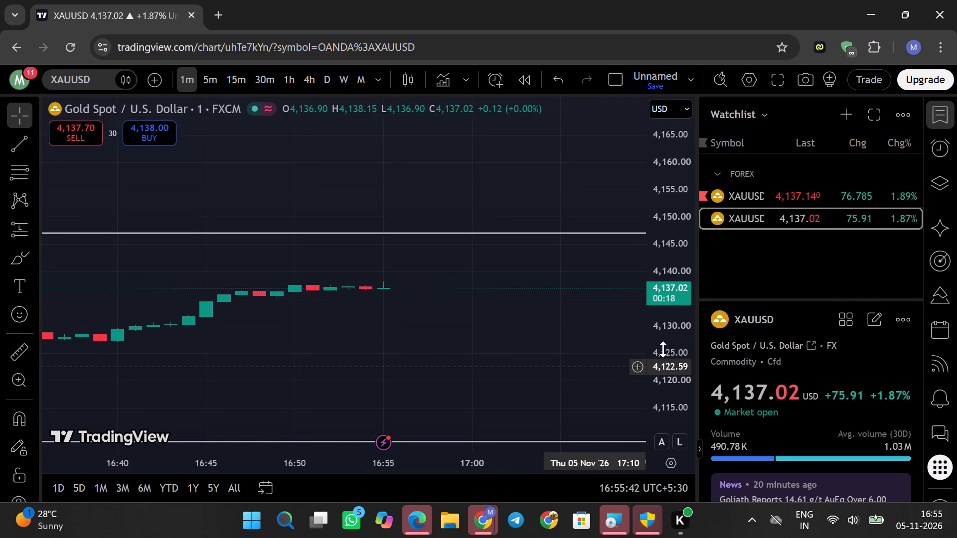
pyautogui.scroll(-2, 364, 344)
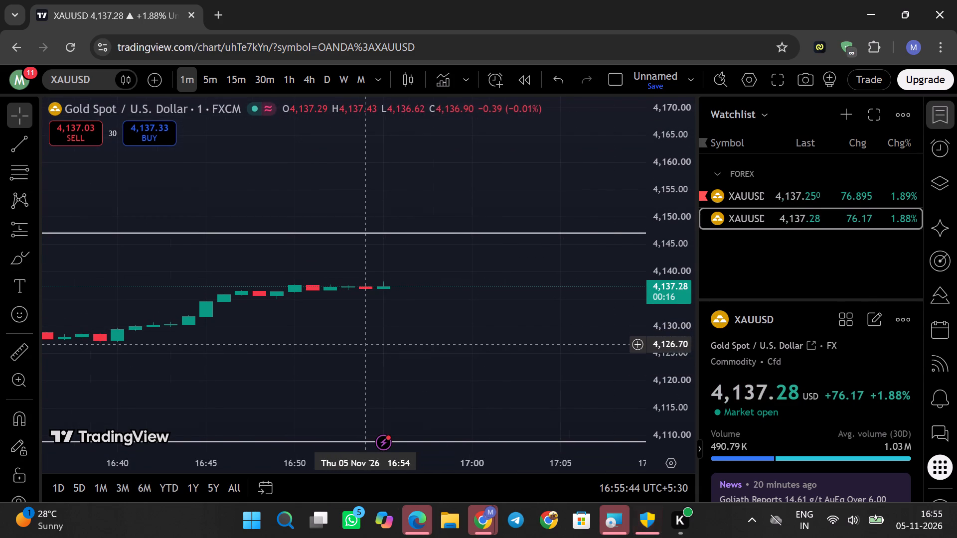
pyautogui.scroll(-19, 364, 344)
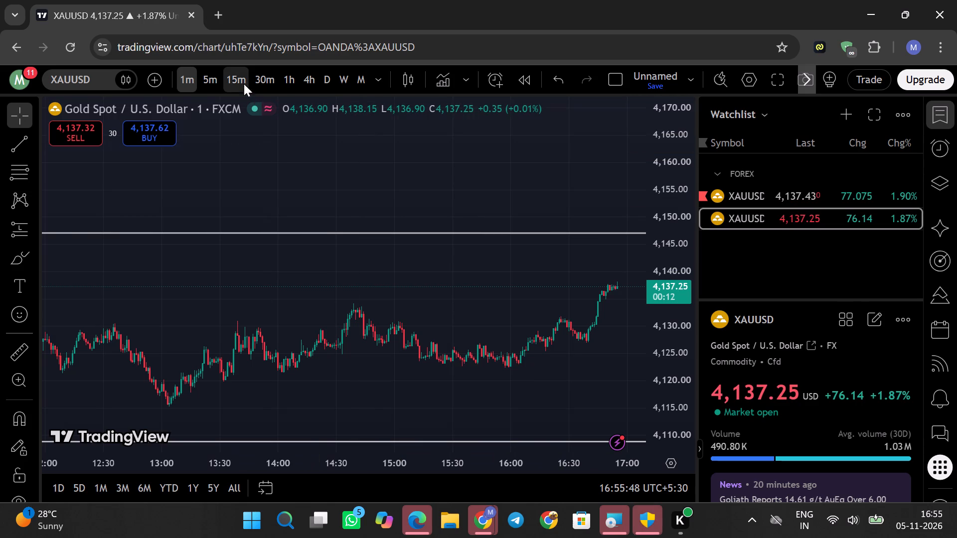
# Return to the 15-minute timeframe and examine the 5 November candles between the high and low lines.
pyautogui.click(232, 74)
pyautogui.moveTo(477, 235); pyautogui.dragTo(222, 235)
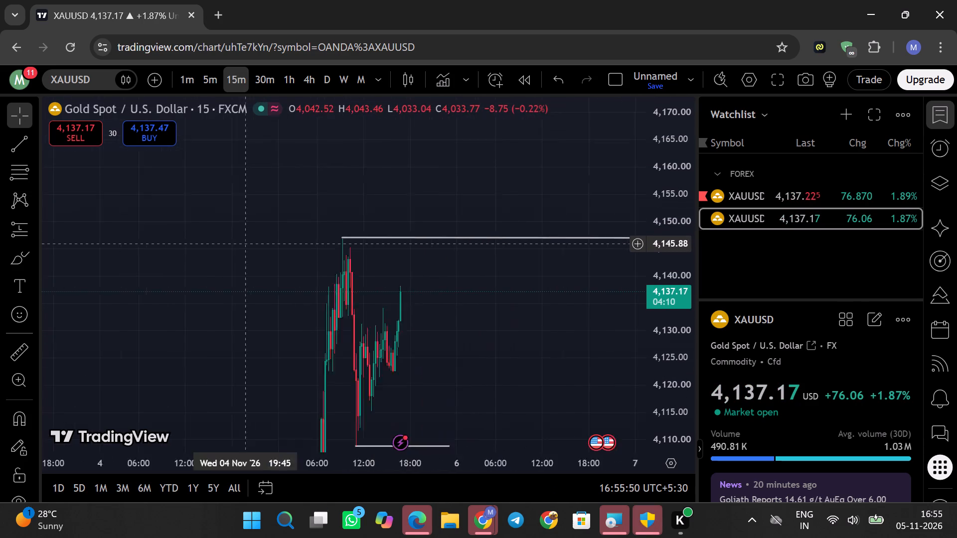
pyautogui.moveTo(222, 235); pyautogui.dragTo(229, 214)
pyautogui.scroll(-4, 258, 211)
pyautogui.scroll(13, 265, 210)
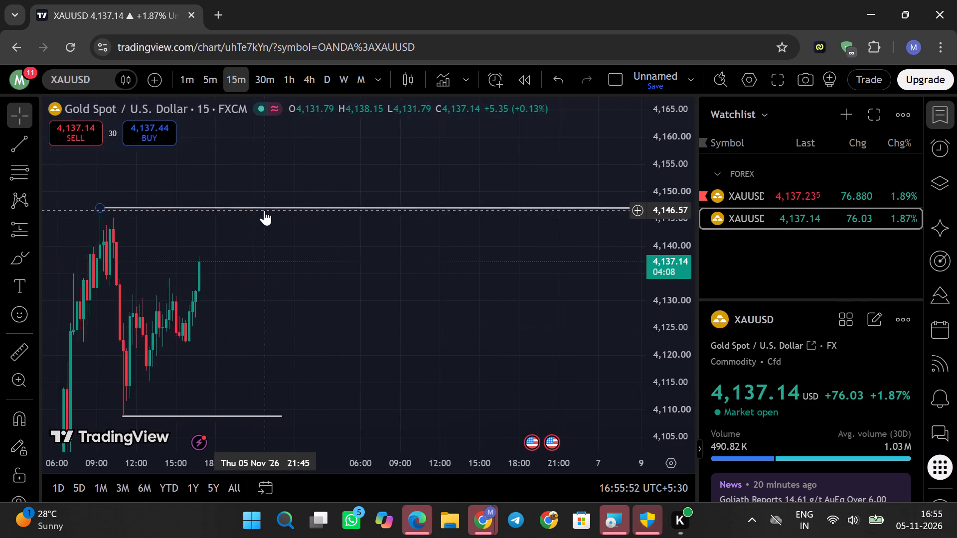
pyautogui.scroll(2, 264, 210)
pyautogui.scroll(18, 246, 293)
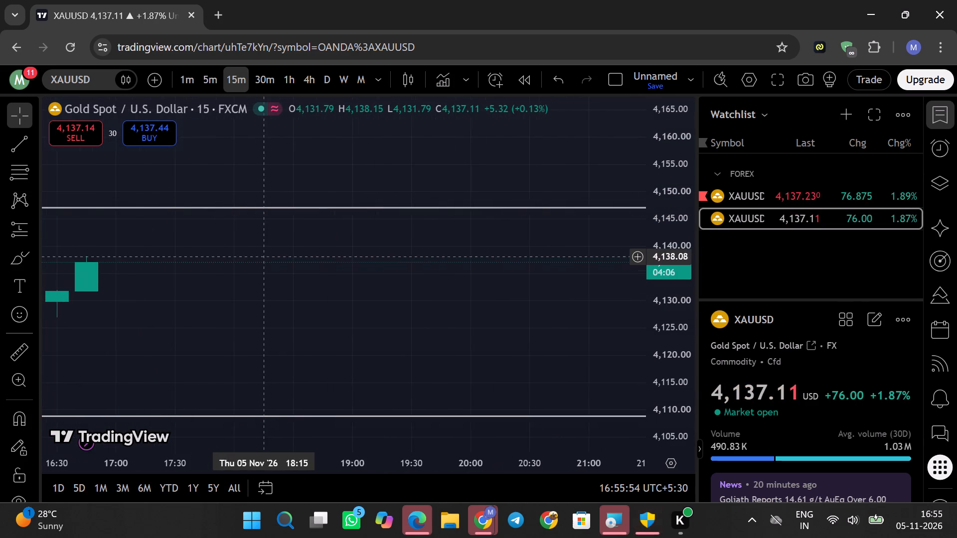
pyautogui.moveTo(250, 266); pyautogui.dragTo(518, 192)
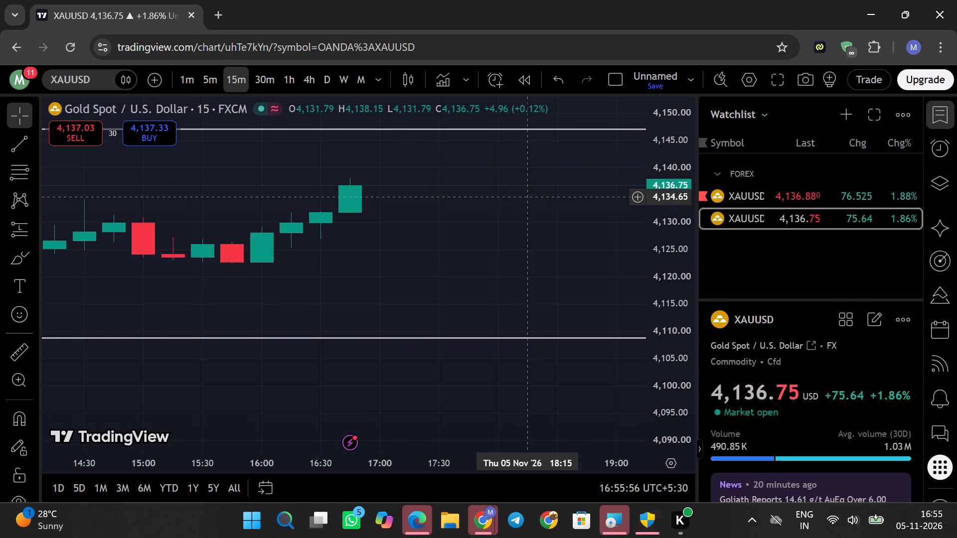
pyautogui.scroll(-9, 523, 197)
pyautogui.scroll(-2, 298, 258)
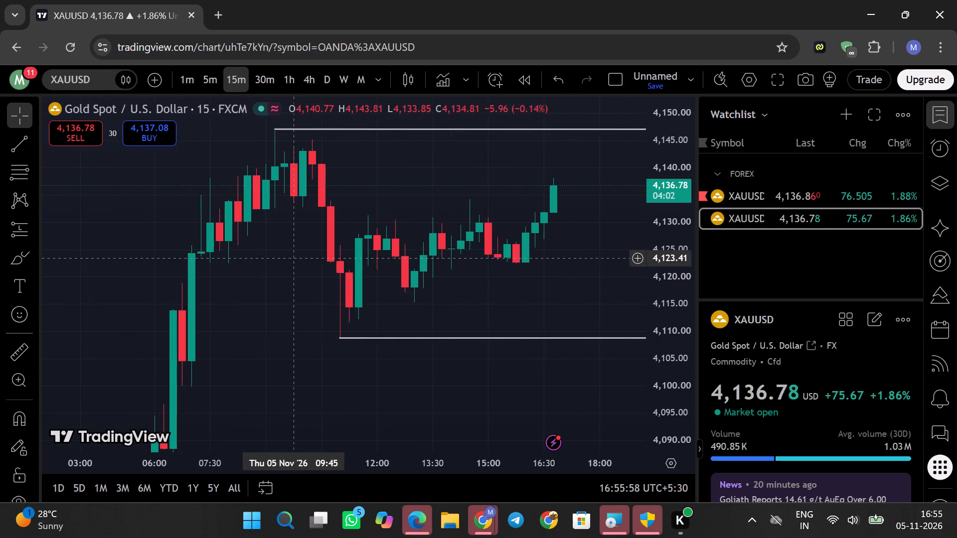
# Examine the 15-minute FXCM candles of 5 November against the high and low lines and the earlier lines below them.
pyautogui.scroll(1, 298, 258)
pyautogui.scroll(-6, 675, 253)
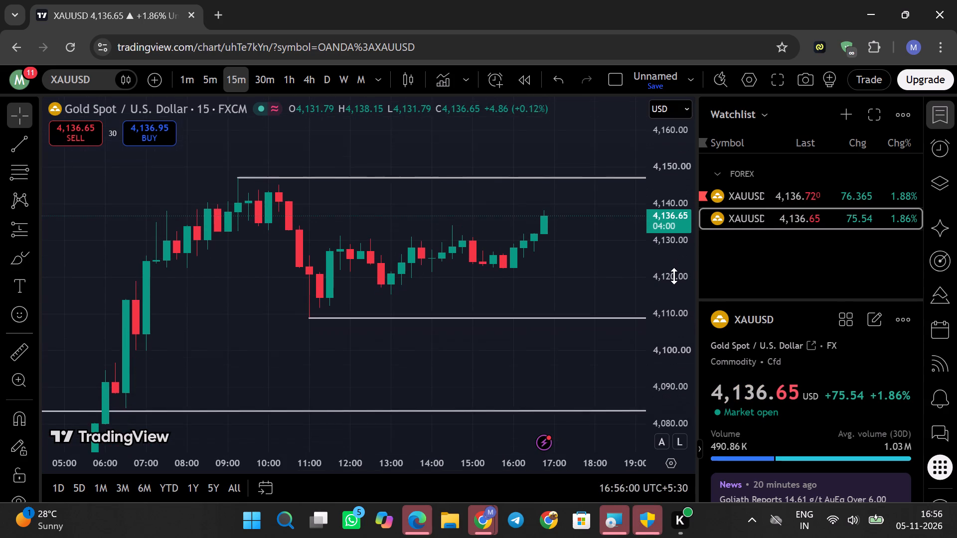
pyautogui.scroll(-13, 674, 276)
pyautogui.scroll(3, 673, 276)
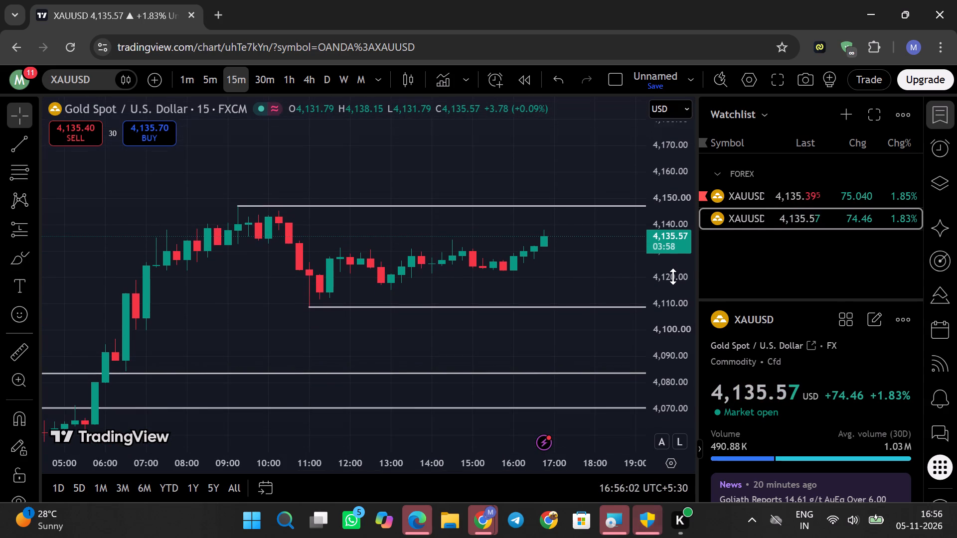
pyautogui.moveTo(539, 269); pyautogui.dragTo(432, 224)
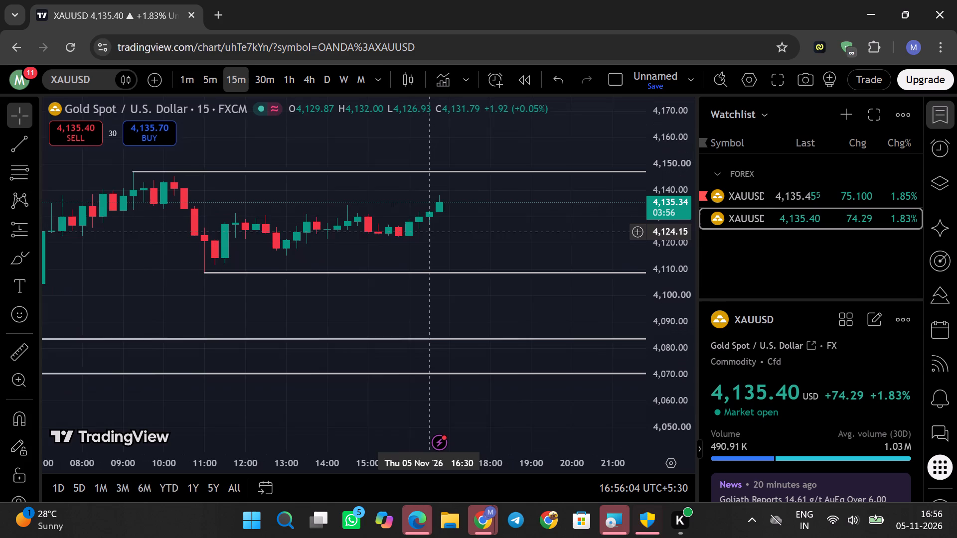
pyautogui.moveTo(432, 224); pyautogui.dragTo(441, 243)
pyautogui.moveTo(294, 317); pyautogui.dragTo(343, 290)
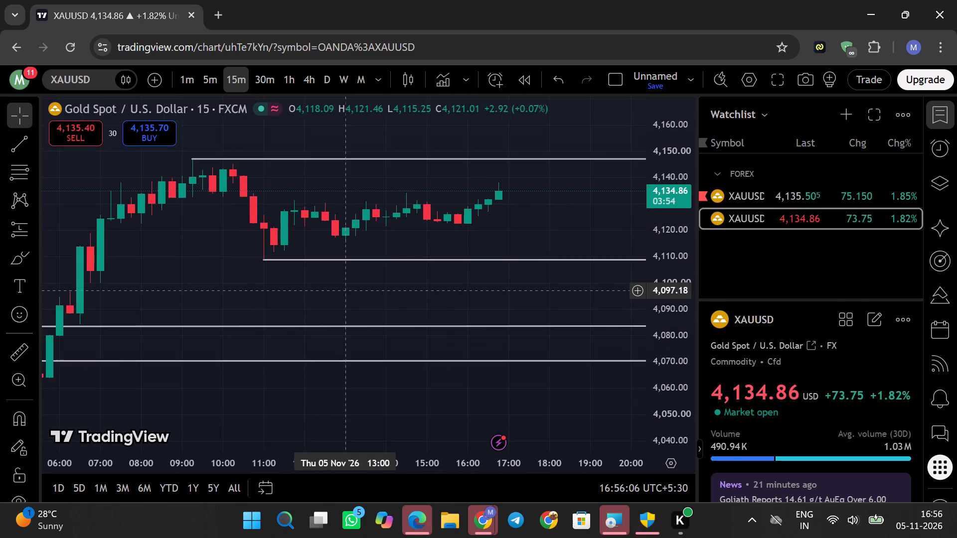
pyautogui.moveTo(343, 290); pyautogui.dragTo(332, 295)
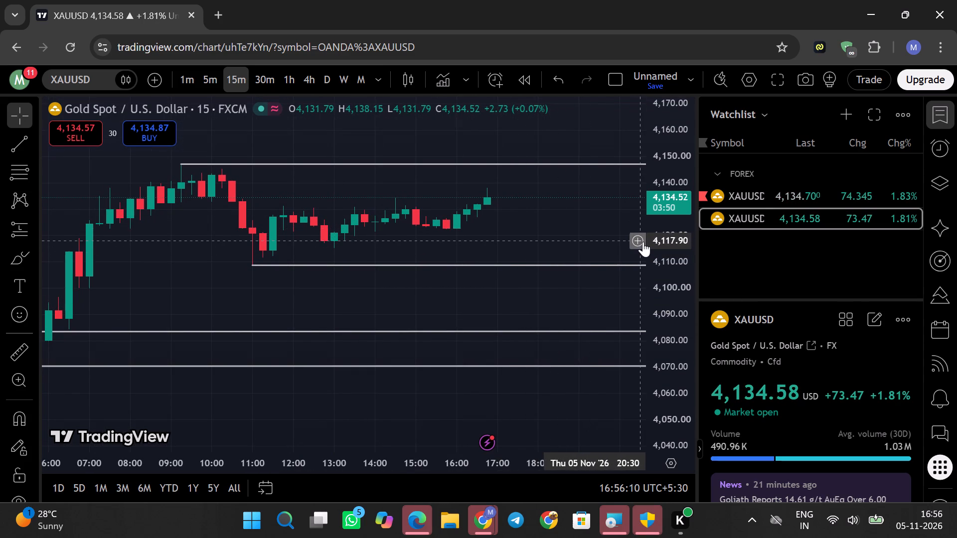
pyautogui.scroll(-5, 643, 243)
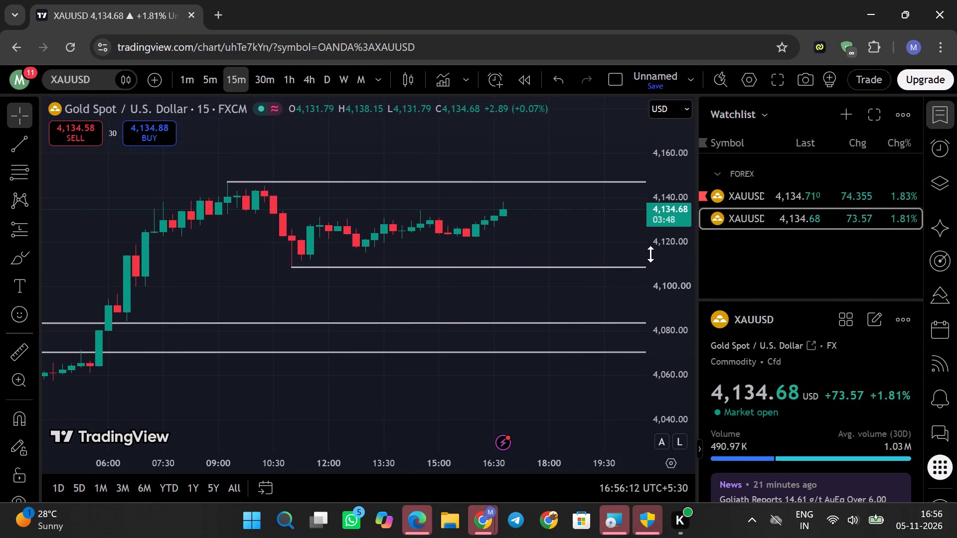
pyautogui.scroll(-14, 650, 254)
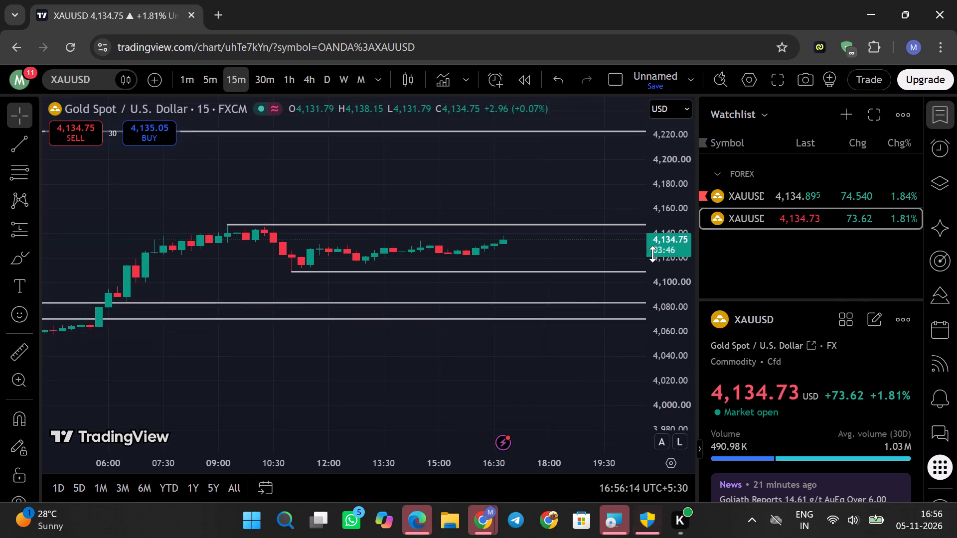
pyautogui.scroll(11, 652, 254)
pyautogui.scroll(-1, 654, 246)
pyautogui.scroll(1, 654, 248)
pyautogui.scroll(-16, 654, 249)
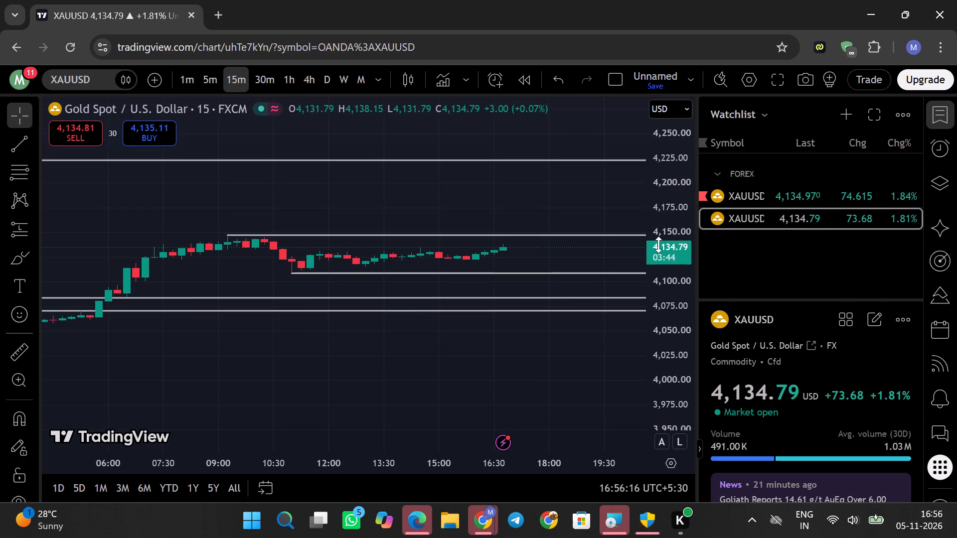
pyautogui.scroll(-2, 658, 245)
pyautogui.scroll(20, 659, 245)
pyautogui.scroll(1, 659, 245)
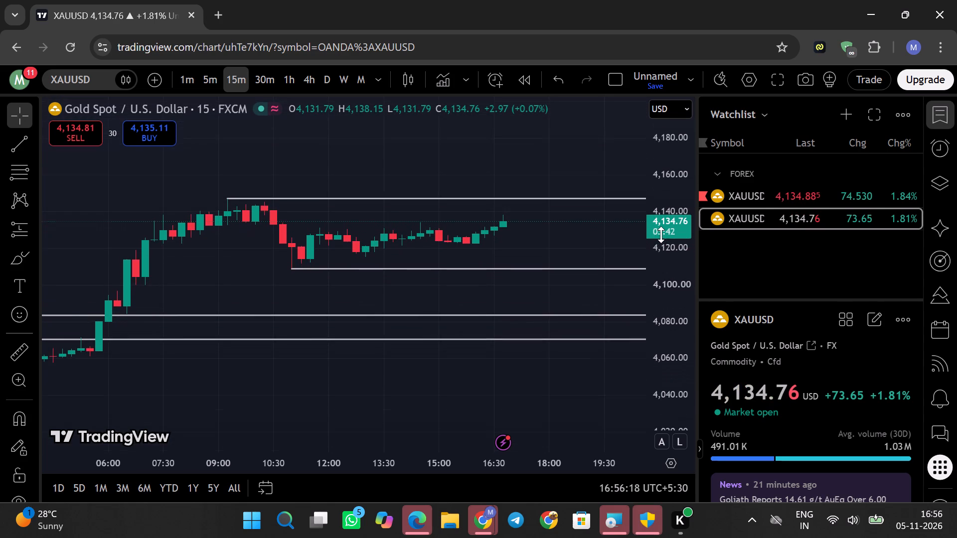
pyautogui.scroll(7, 661, 235)
pyautogui.scroll(-6, 663, 230)
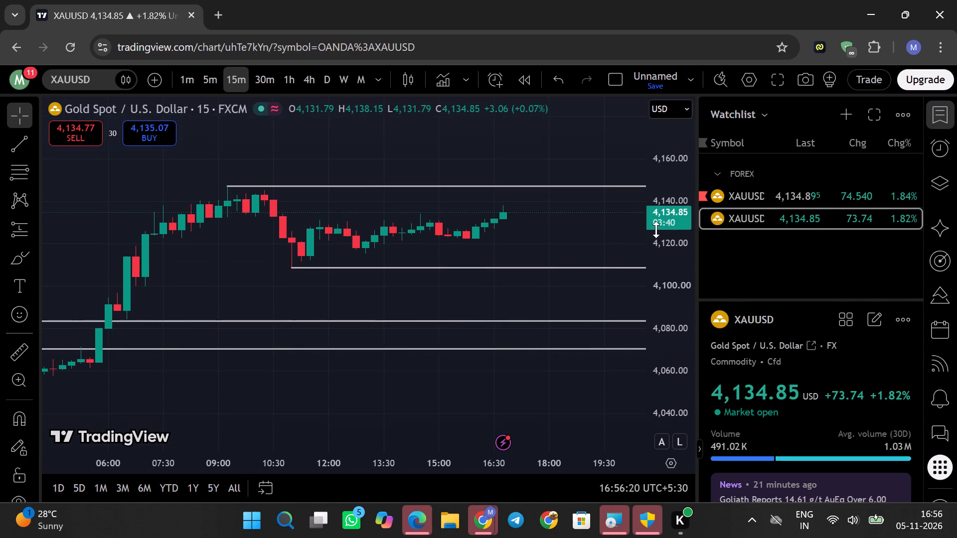
pyautogui.moveTo(606, 228); pyautogui.dragTo(553, 249)
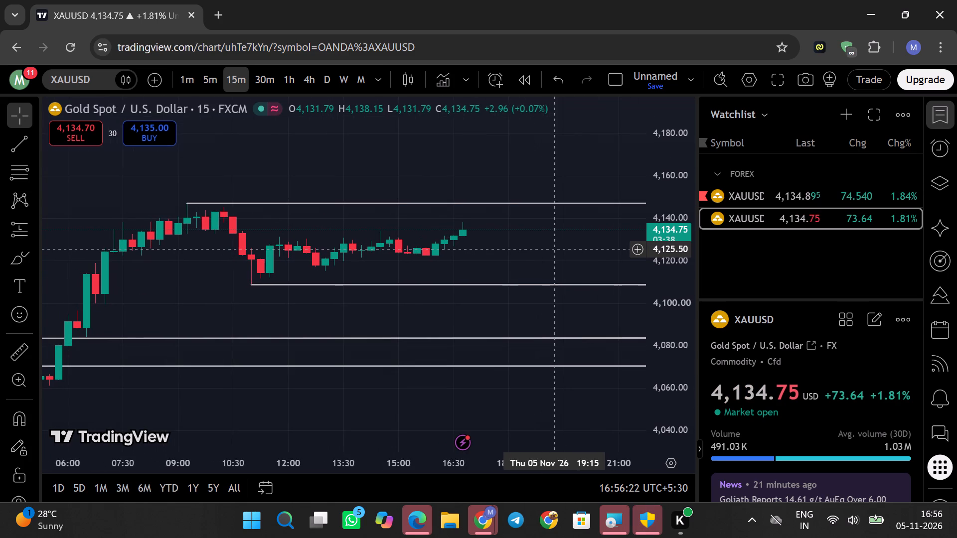
pyautogui.scroll(-6, 240, 287)
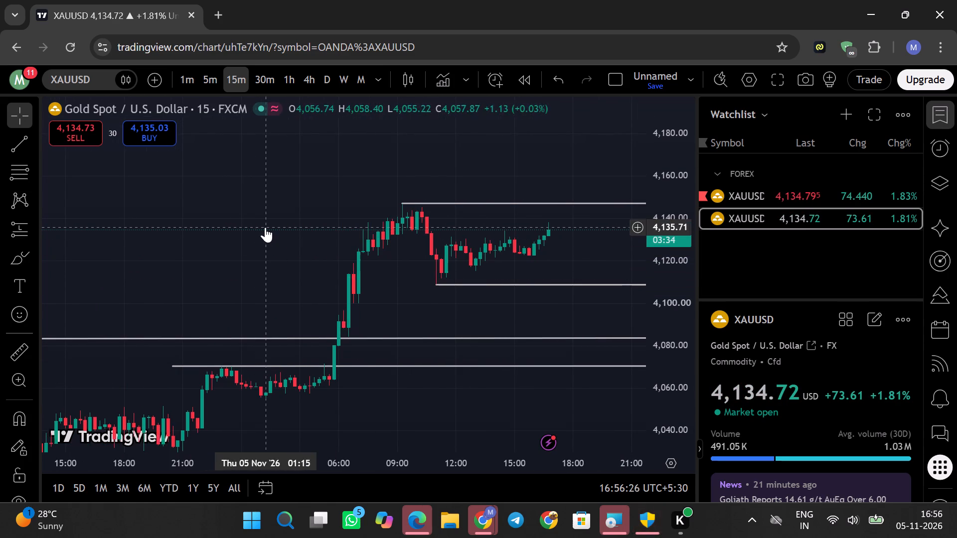
pyautogui.moveTo(405, 296); pyautogui.dragTo(325, 285)
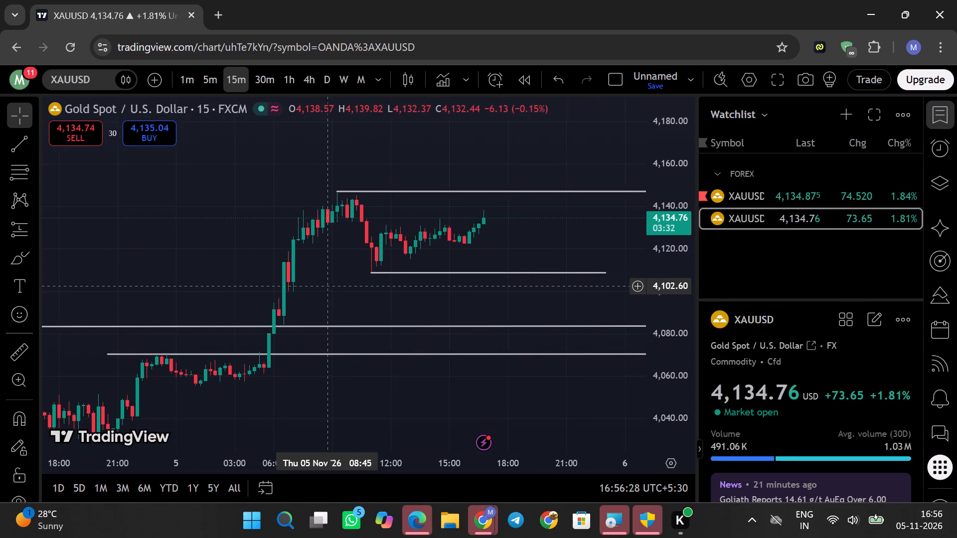
pyautogui.moveTo(325, 285); pyautogui.dragTo(286, 281)
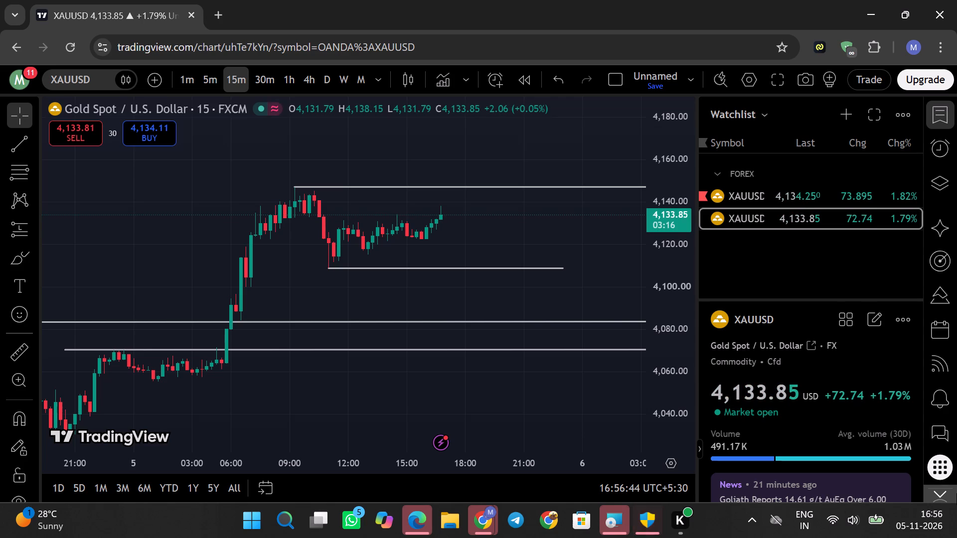
pyautogui.scroll(2, 956, 493)
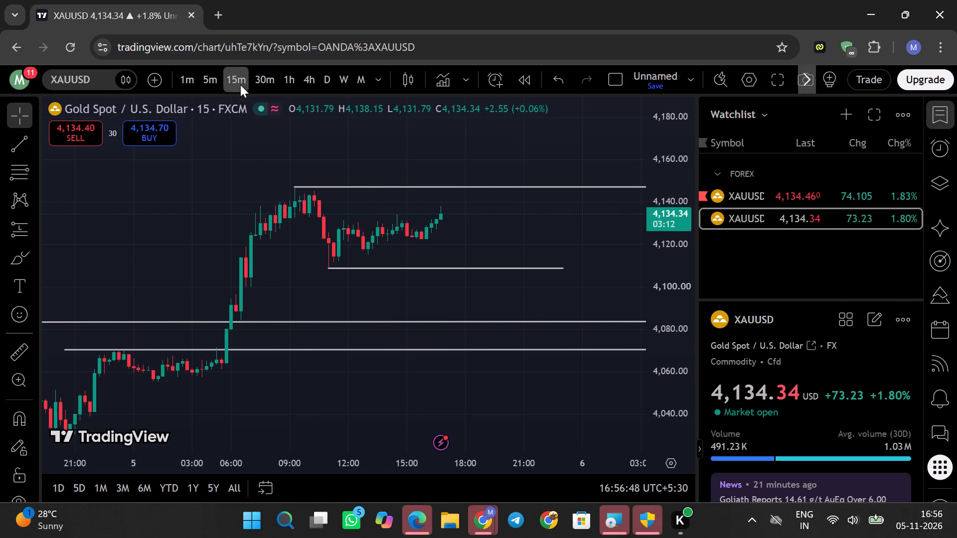
# Switch the FXCM XAUUSD chart to the 5-minute timeframe and examine the 5 November swing between the high and low lines.
pyautogui.click(208, 70)
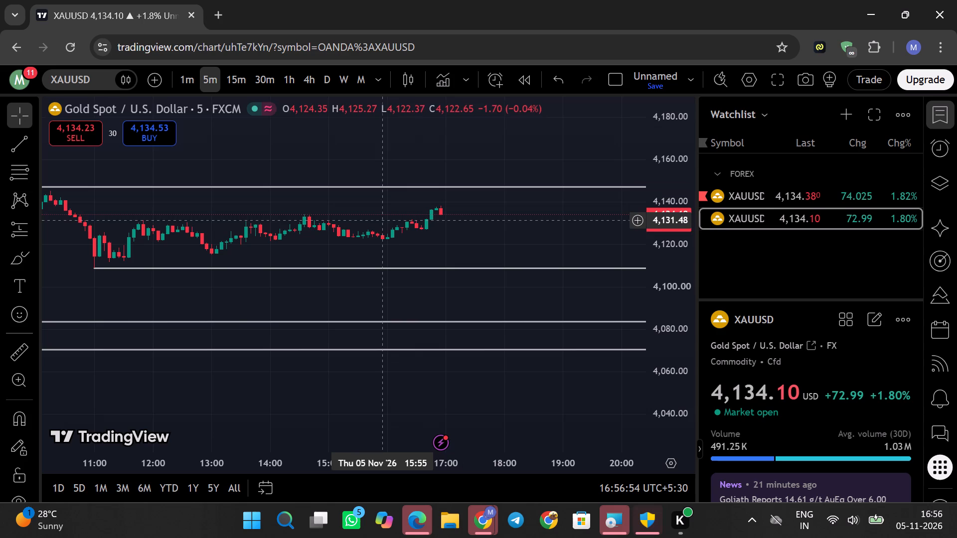
pyautogui.scroll(2, 358, 240)
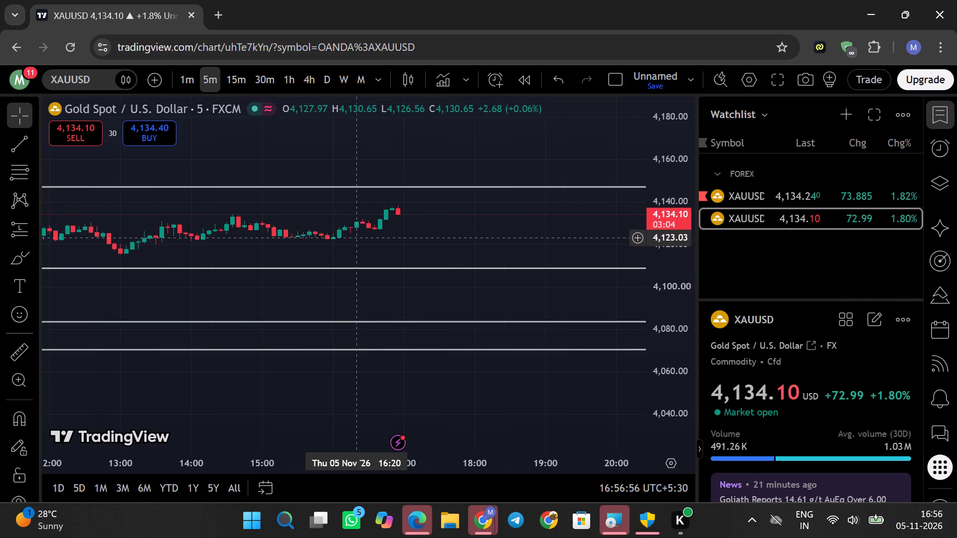
pyautogui.scroll(-2, 358, 238)
pyautogui.scroll(4, 661, 258)
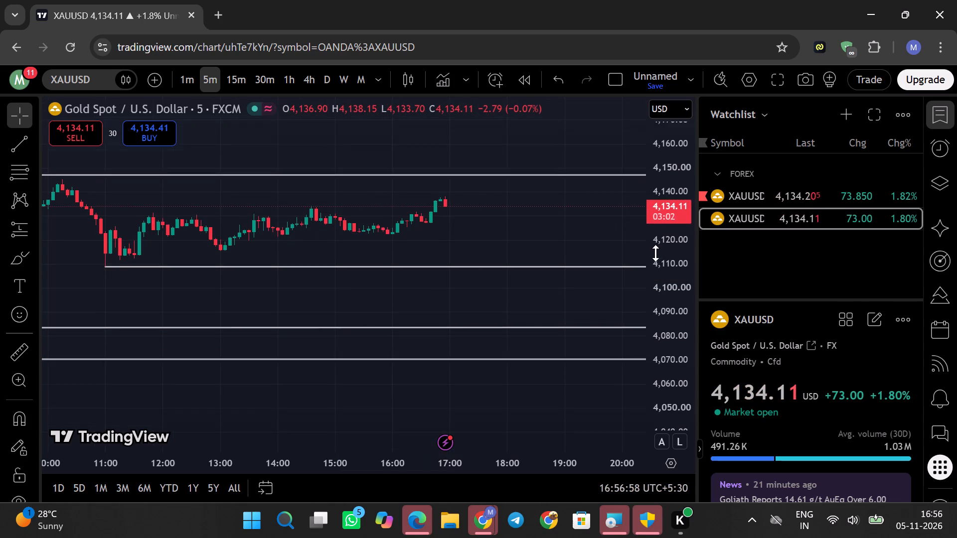
pyautogui.scroll(11, 655, 253)
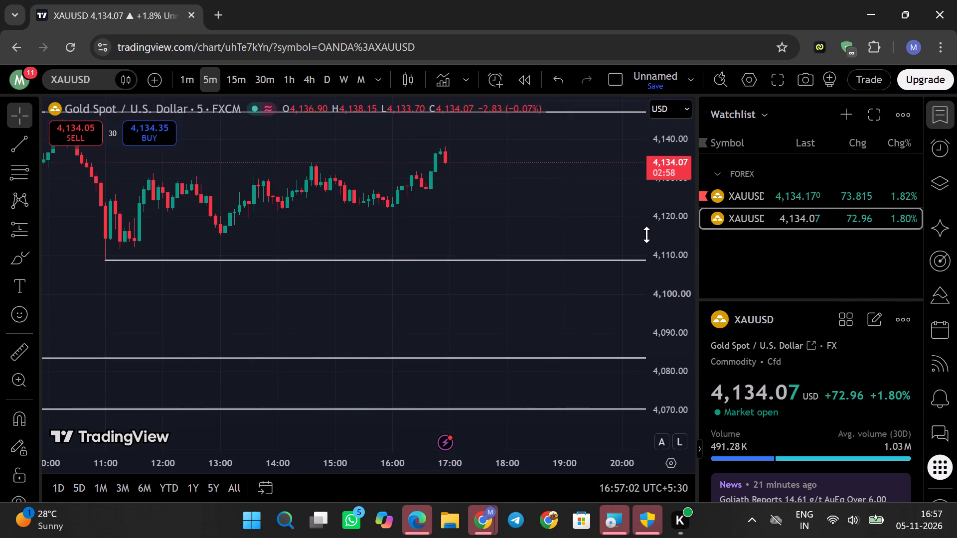
pyautogui.scroll(5, 645, 233)
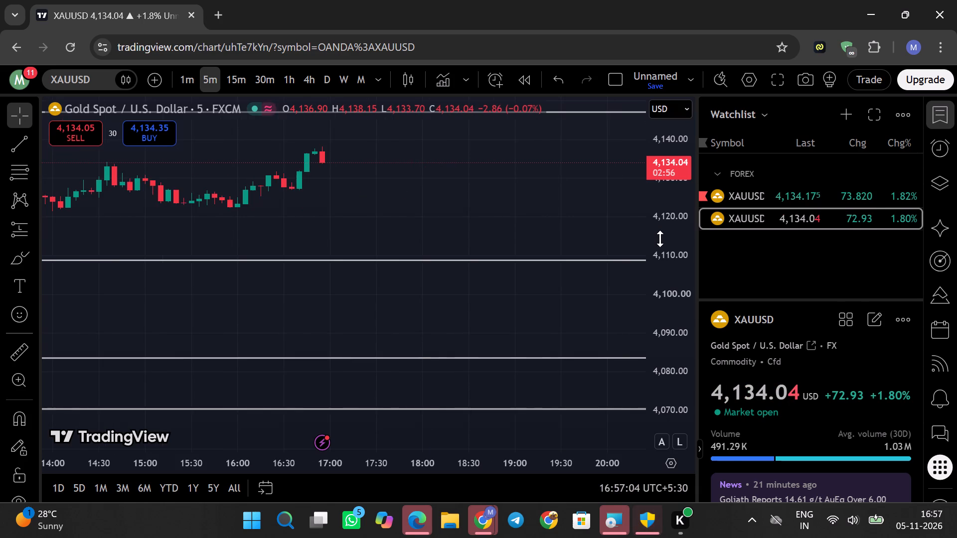
pyautogui.scroll(6, 660, 239)
pyautogui.scroll(-1, 660, 238)
pyautogui.scroll(5, 660, 238)
pyautogui.scroll(-1, 660, 236)
pyautogui.scroll(6, 660, 236)
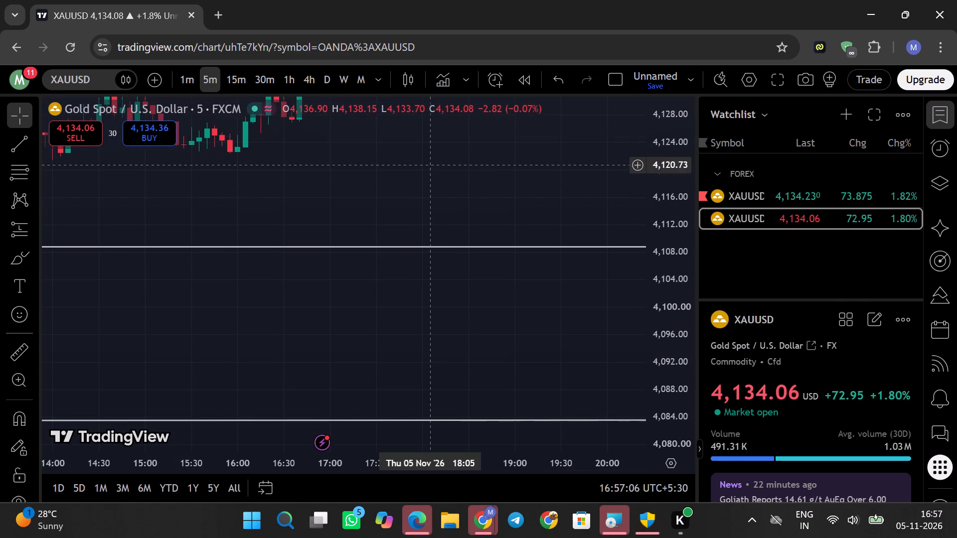
pyautogui.moveTo(426, 150); pyautogui.dragTo(117, 0)
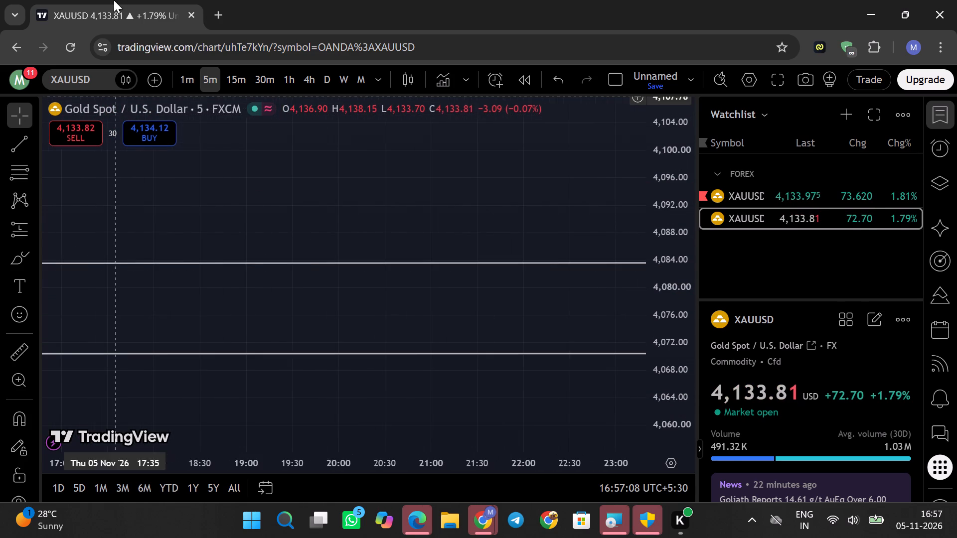
pyautogui.moveTo(343, 215); pyautogui.dragTo(257, 373)
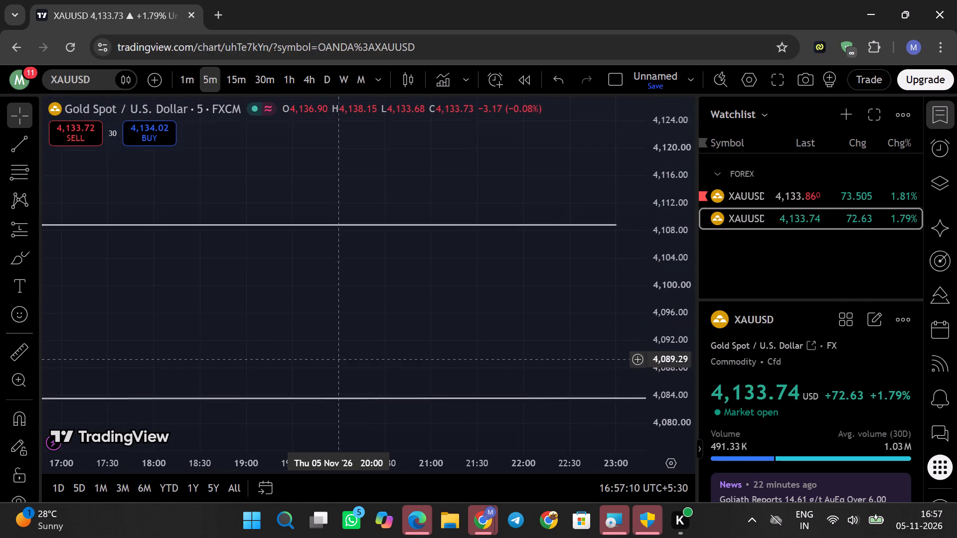
pyautogui.moveTo(257, 373); pyautogui.dragTo(265, 446)
pyautogui.moveTo(478, 213); pyautogui.dragTo(480, 426)
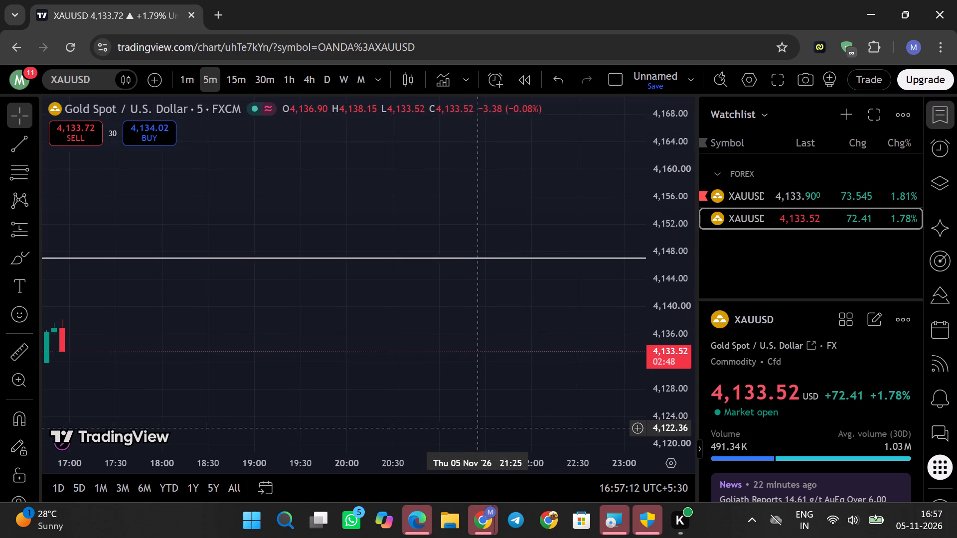
pyautogui.moveTo(480, 426); pyautogui.dragTo(480, 423)
pyautogui.moveTo(147, 318); pyautogui.dragTo(507, 210)
pyautogui.scroll(-9, 164, 192)
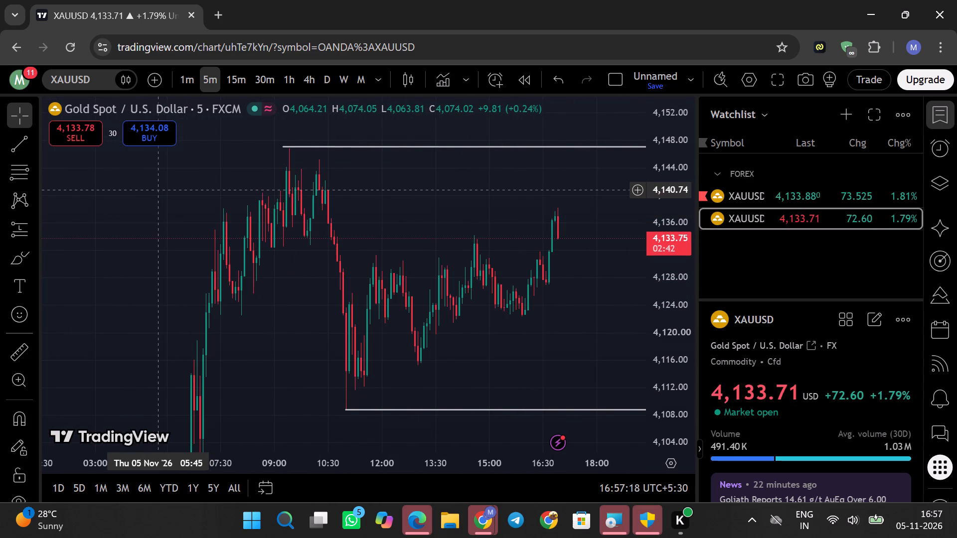
pyautogui.moveTo(298, 322); pyautogui.dragTo(107, 315)
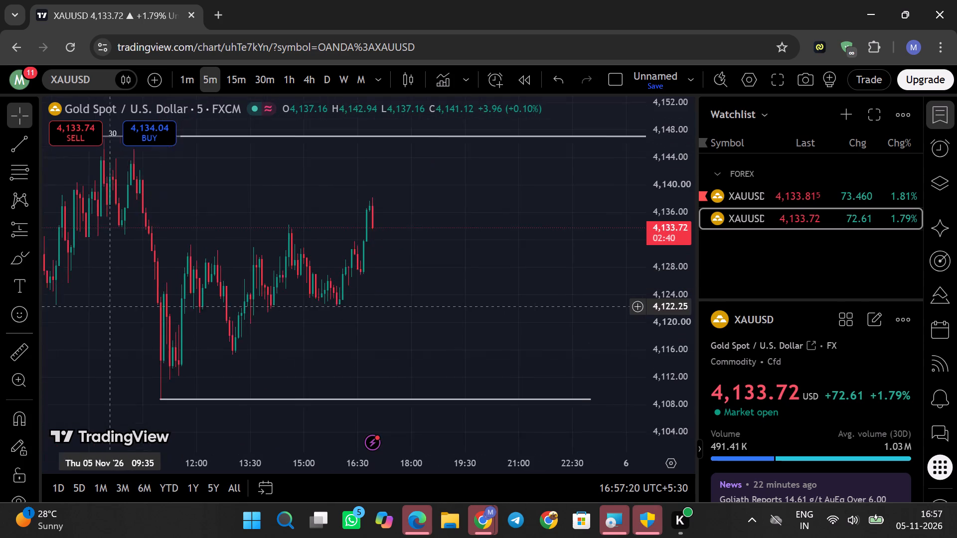
pyautogui.moveTo(107, 315); pyautogui.dragTo(104, 335)
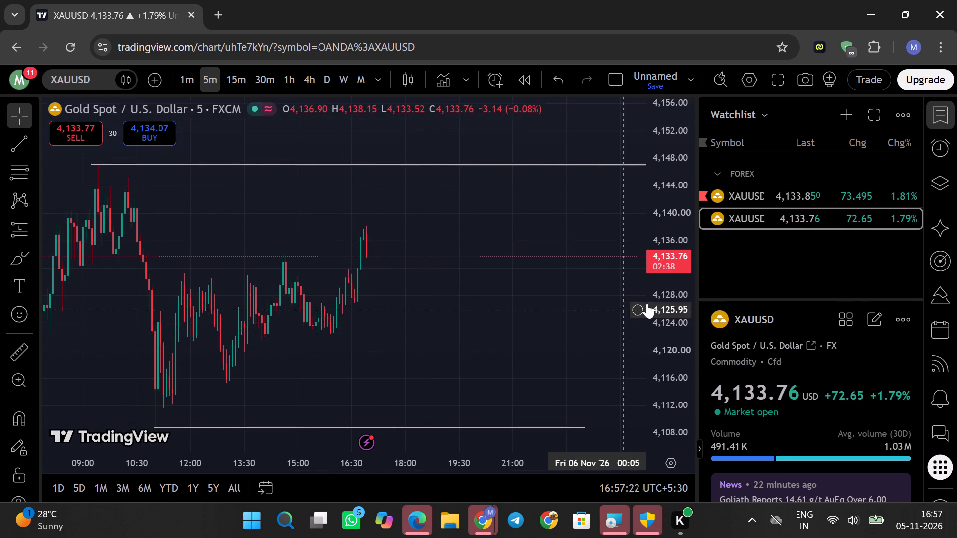
# Examine the most recent 5-minute candles, from the 11:00 low up to the current price, between the two lines.
pyautogui.scroll(-6, 653, 302)
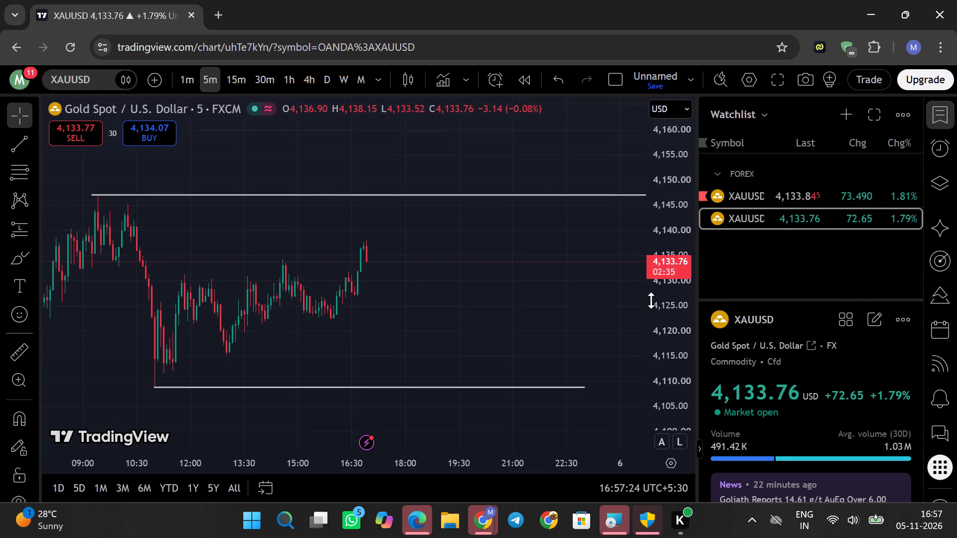
pyautogui.scroll(-2, 651, 300)
pyautogui.scroll(4, 650, 300)
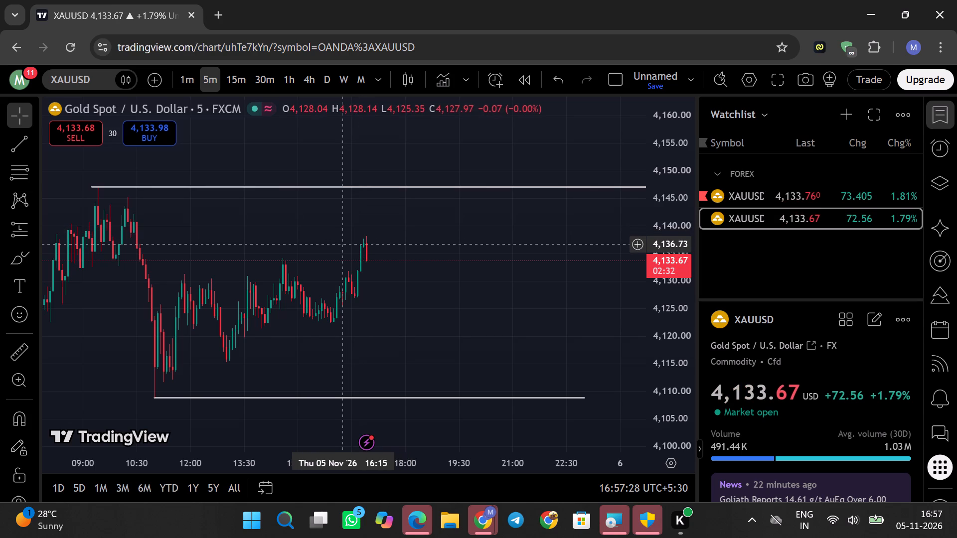
pyautogui.moveTo(408, 277); pyautogui.dragTo(403, 274)
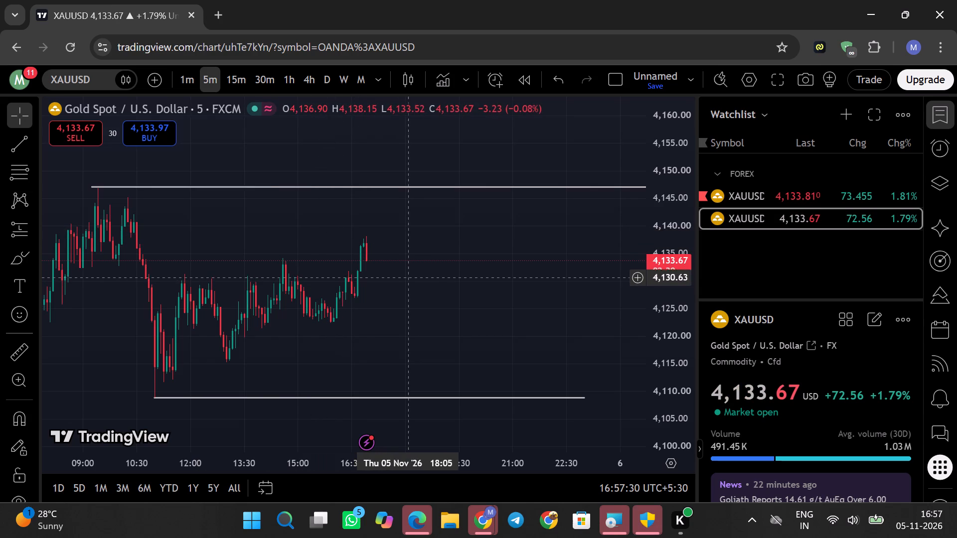
pyautogui.moveTo(403, 274); pyautogui.dragTo(375, 251)
pyautogui.scroll(4, 368, 245)
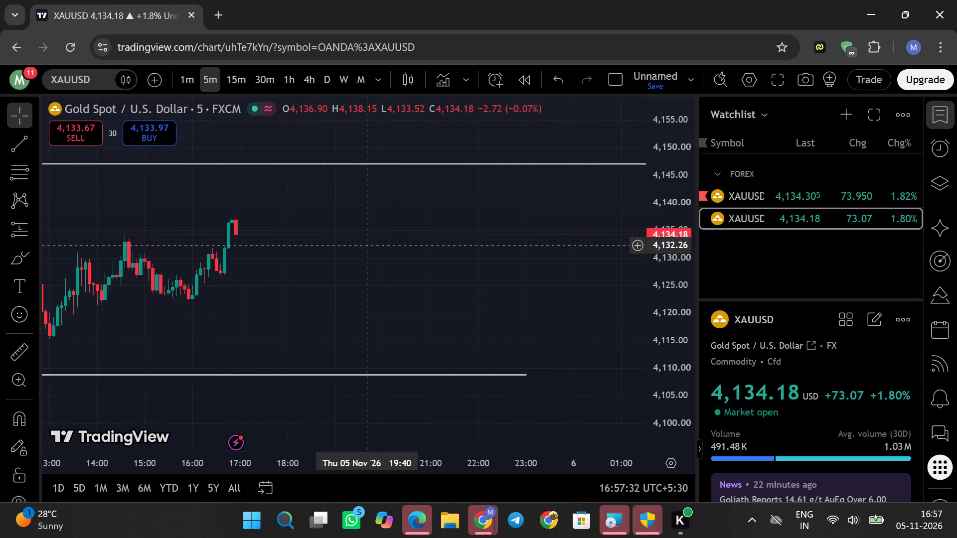
pyautogui.scroll(4, 366, 245)
pyautogui.moveTo(140, 216); pyautogui.dragTo(520, 245)
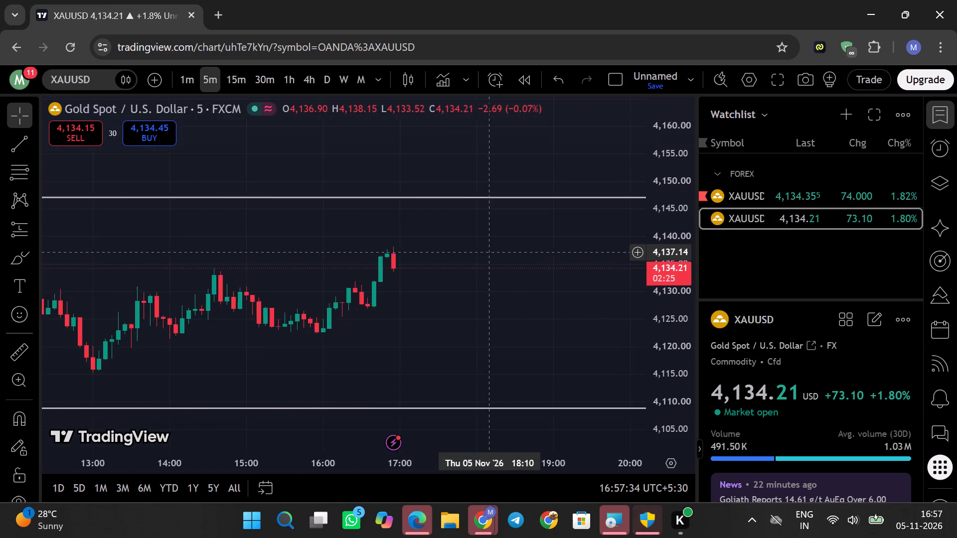
pyautogui.moveTo(520, 245); pyautogui.dragTo(572, 179)
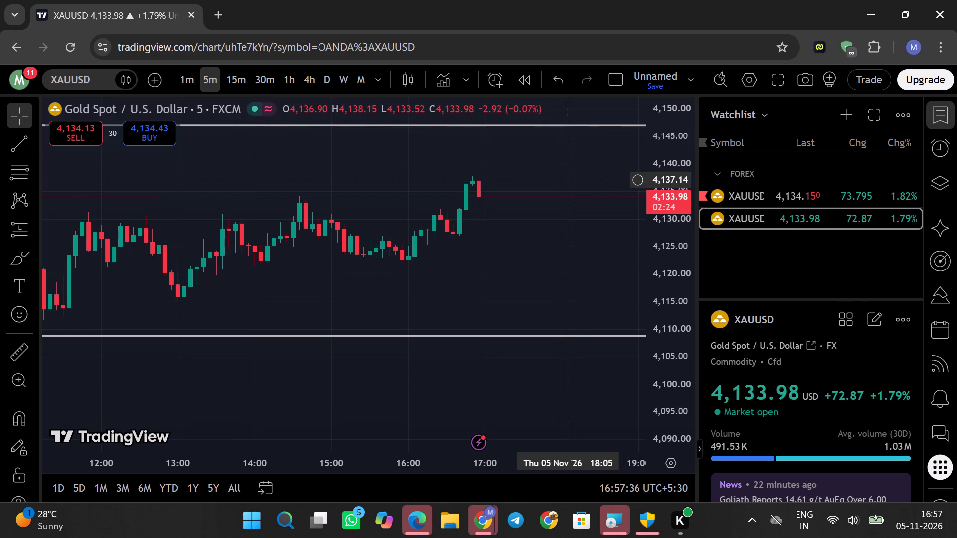
pyautogui.scroll(-6, 675, 179)
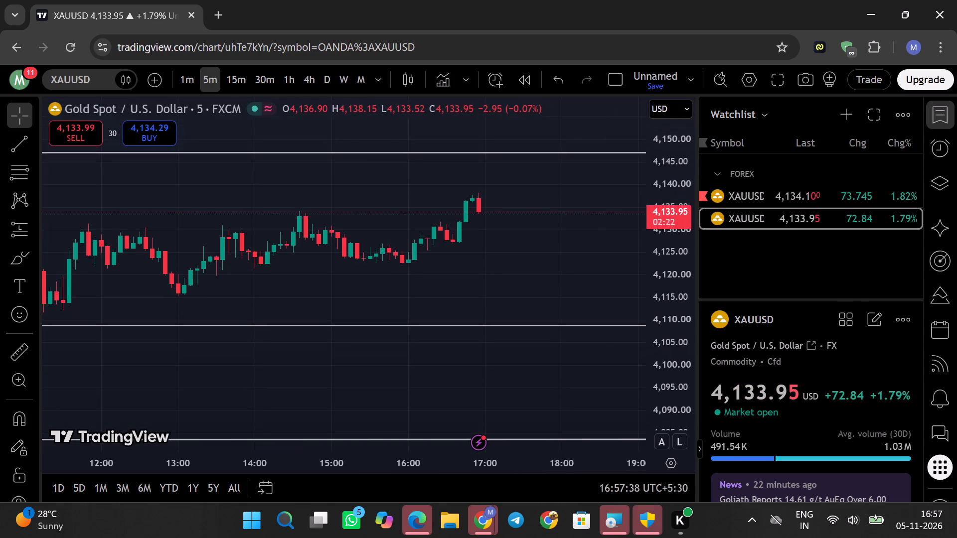
pyautogui.scroll(-1, 106, 210)
pyautogui.scroll(9, 106, 210)
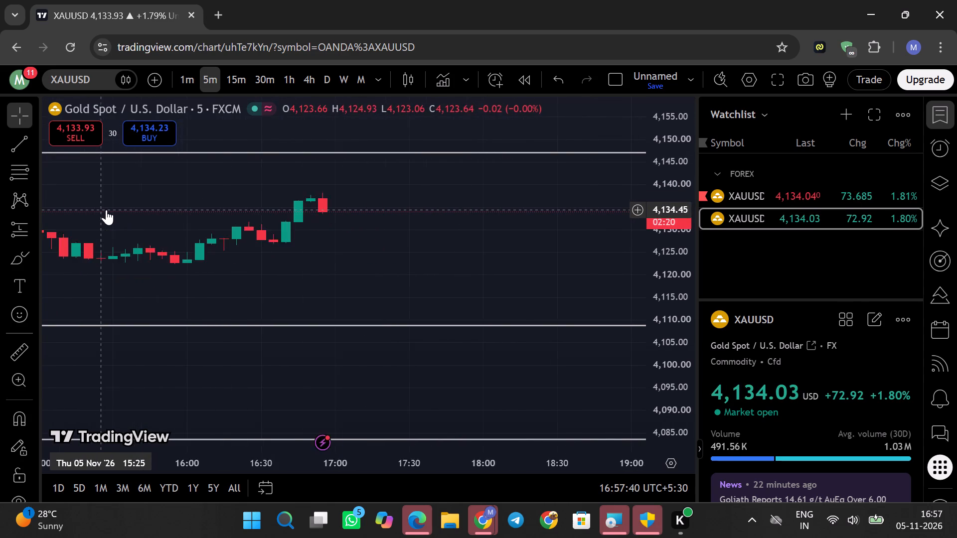
pyautogui.scroll(2, 106, 210)
pyautogui.scroll(-11, 106, 210)
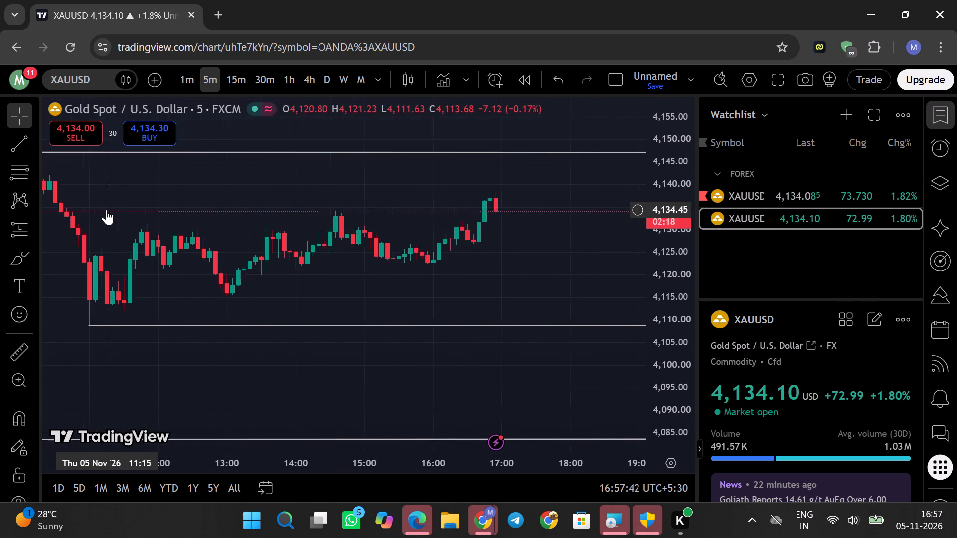
pyautogui.moveTo(543, 270); pyautogui.dragTo(516, 271)
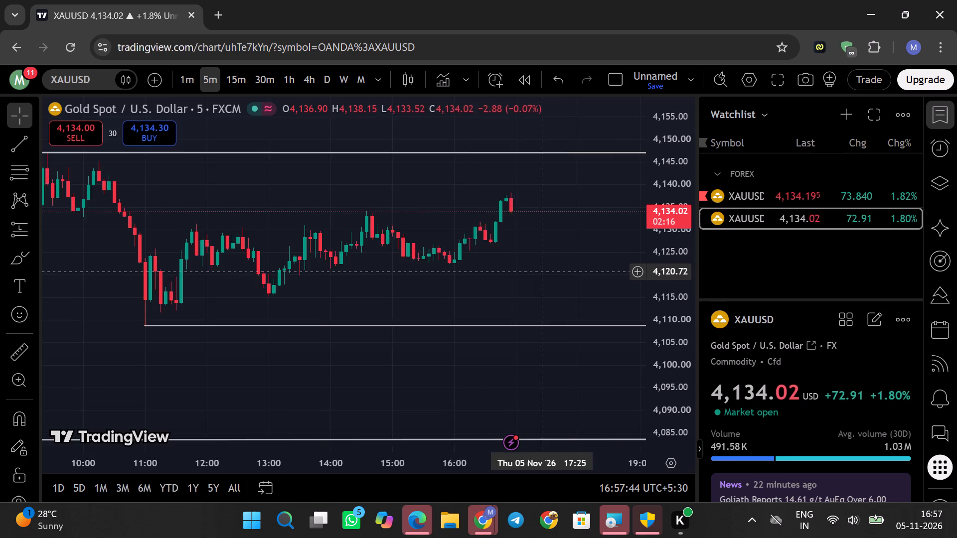
pyautogui.moveTo(516, 271); pyautogui.dragTo(409, 242)
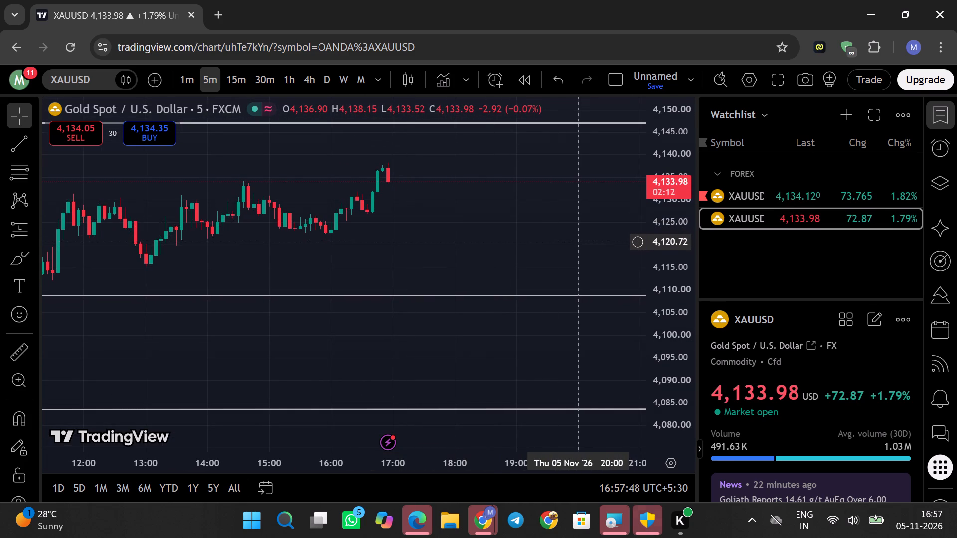
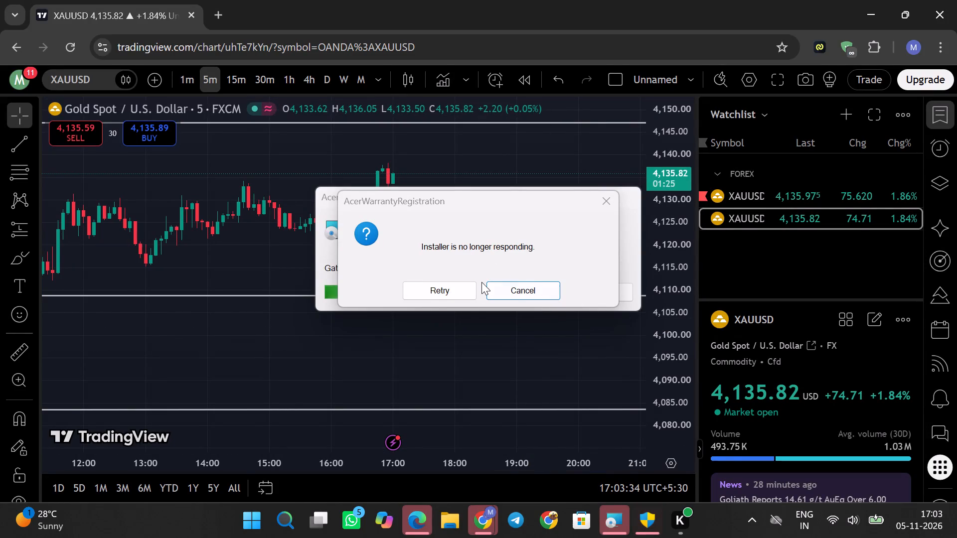
# Cancel the unresponsive AcerWarrantyRegistration installer to clear its dialog from the chart.
pyautogui.click(531, 290)
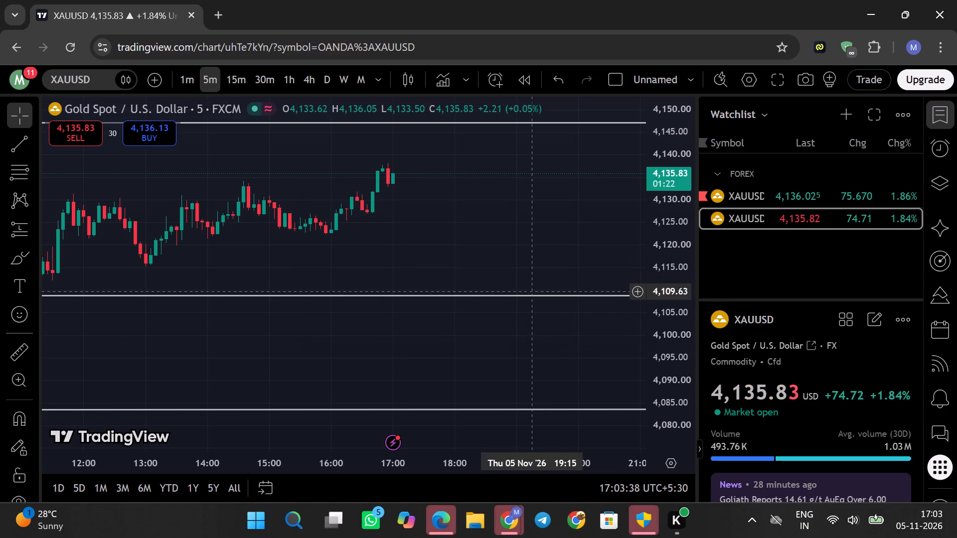